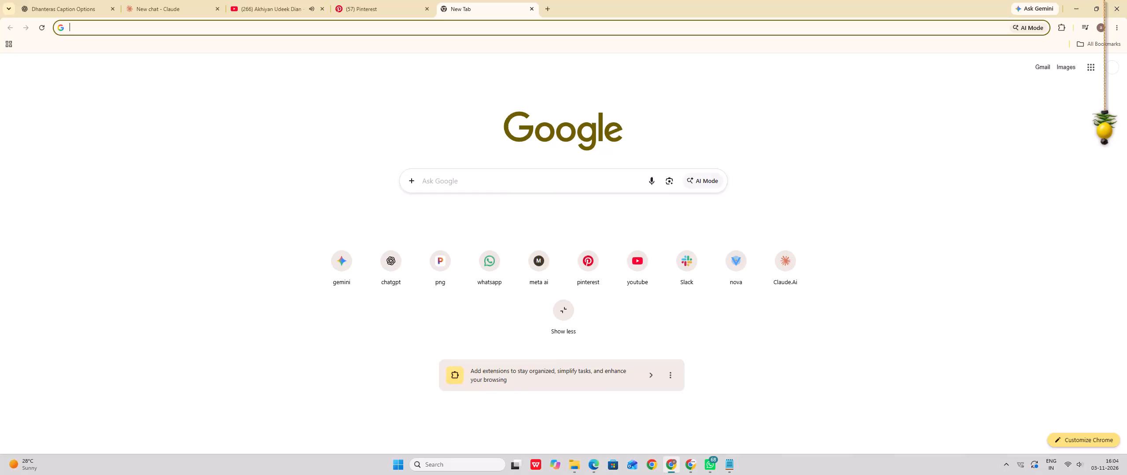
{"action": "left_click", "coordinate": [514, 188]}
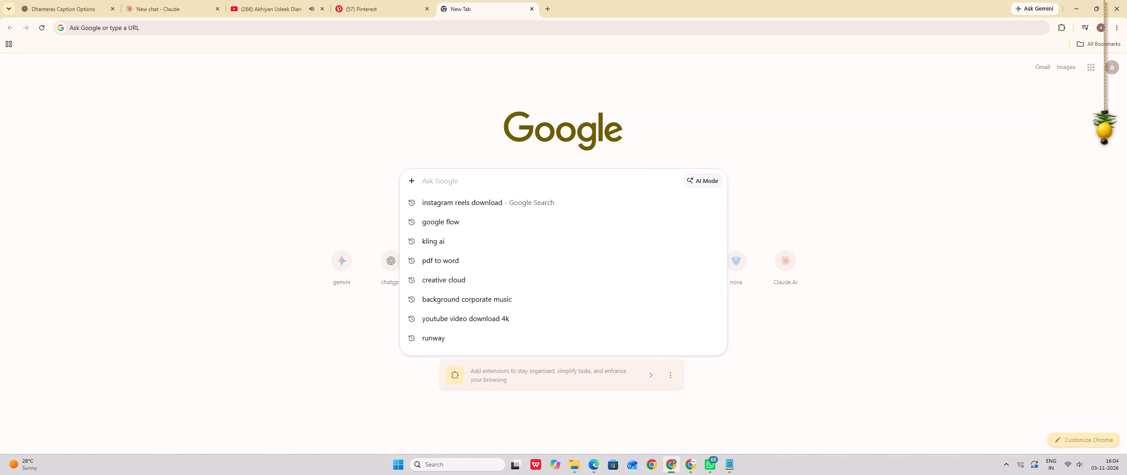
{"action": "type", "text": "Gob"}
{"action": "key", "text": "BackSpace"}
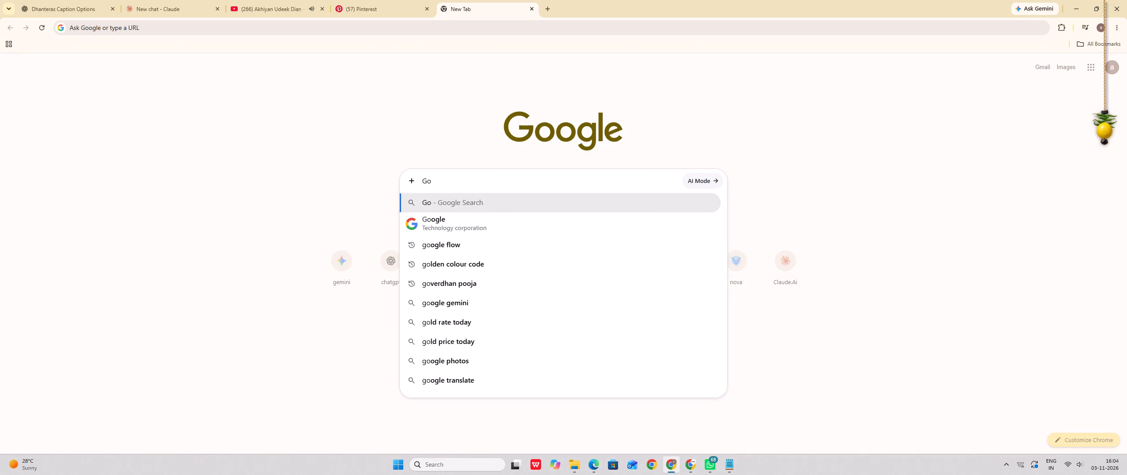
{"action": "type", "text": "ver"}
{"action": "key", "text": "Down"}
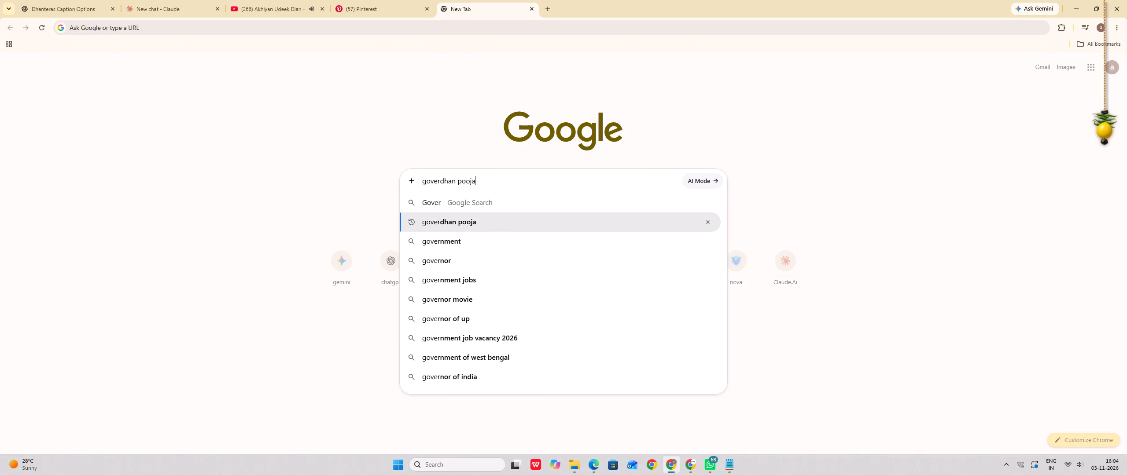
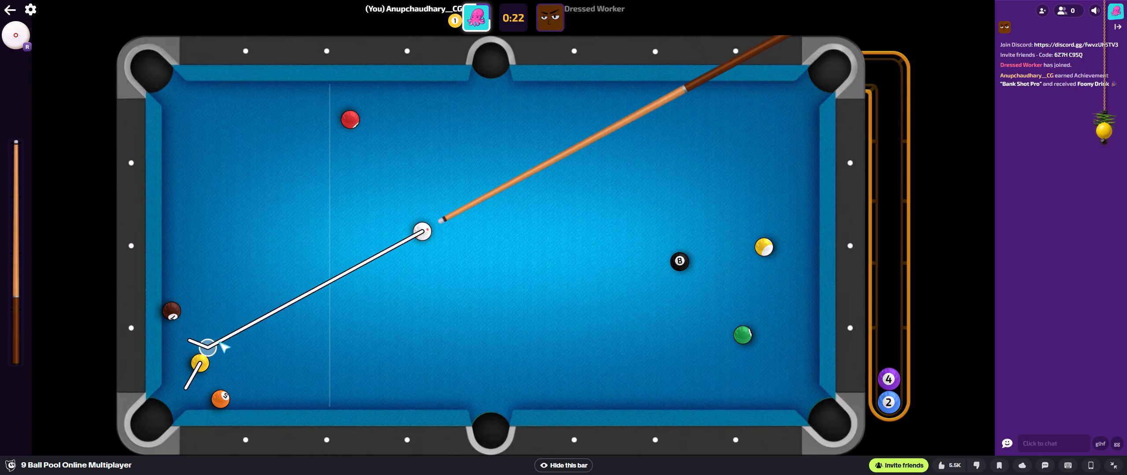
{"action": "left_click_drag", "start_coordinate": [218, 344], "coordinate": [254, 329]}
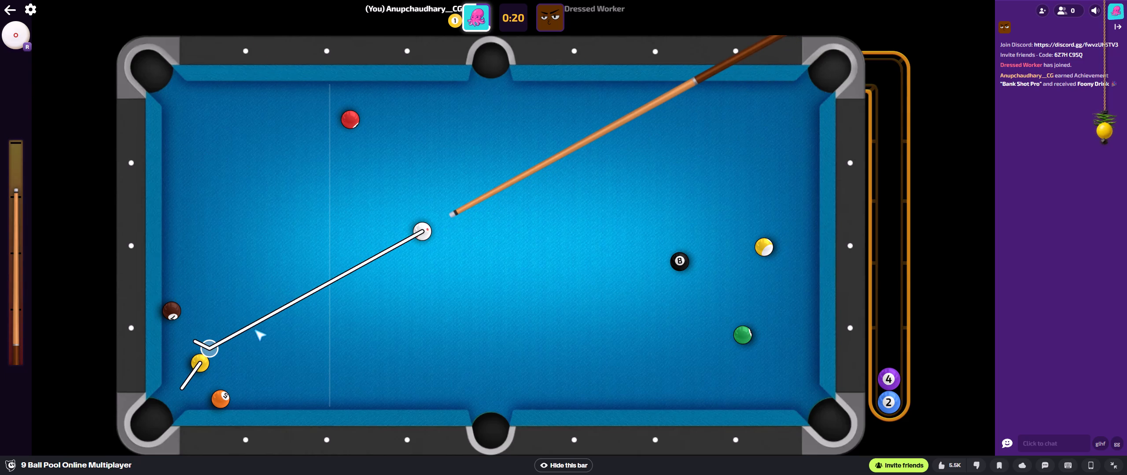
{"action": "left_click_drag", "start_coordinate": [254, 329], "coordinate": [258, 329]}
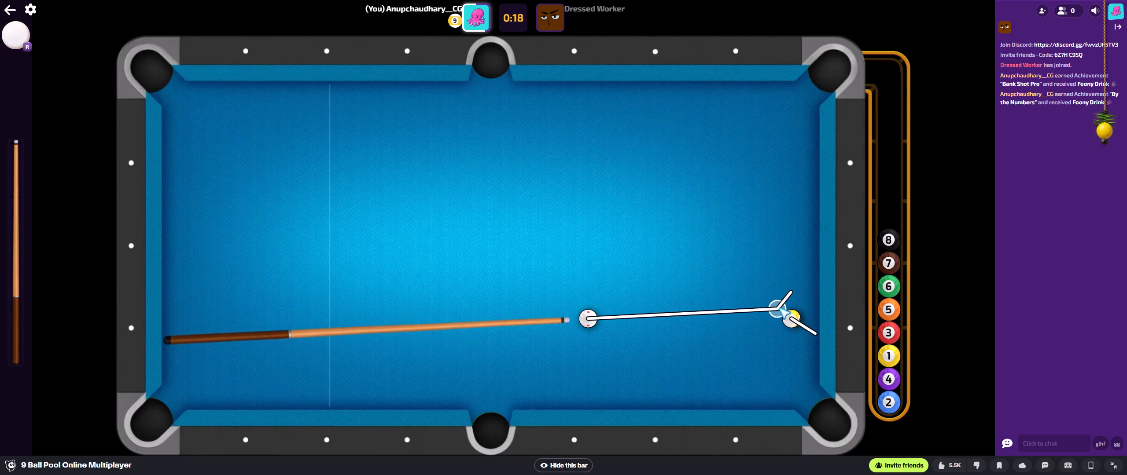
{"action": "left_click_drag", "start_coordinate": [783, 303], "coordinate": [726, 310]}
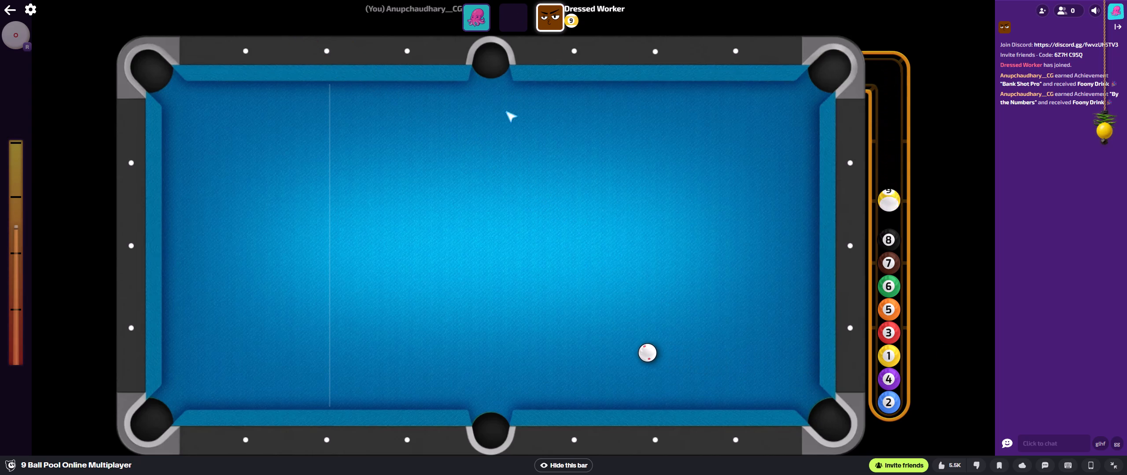
{"action": "left_click", "coordinate": [1110, 469]}
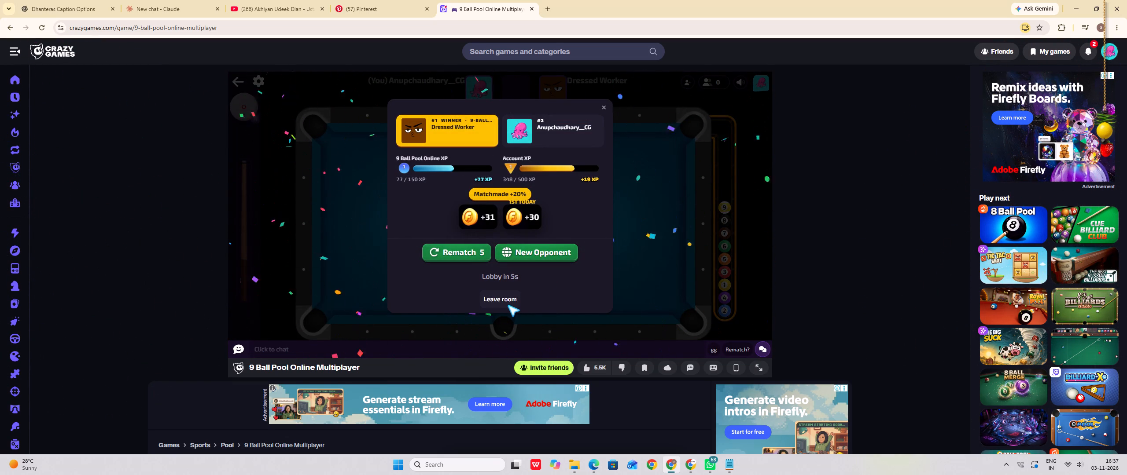
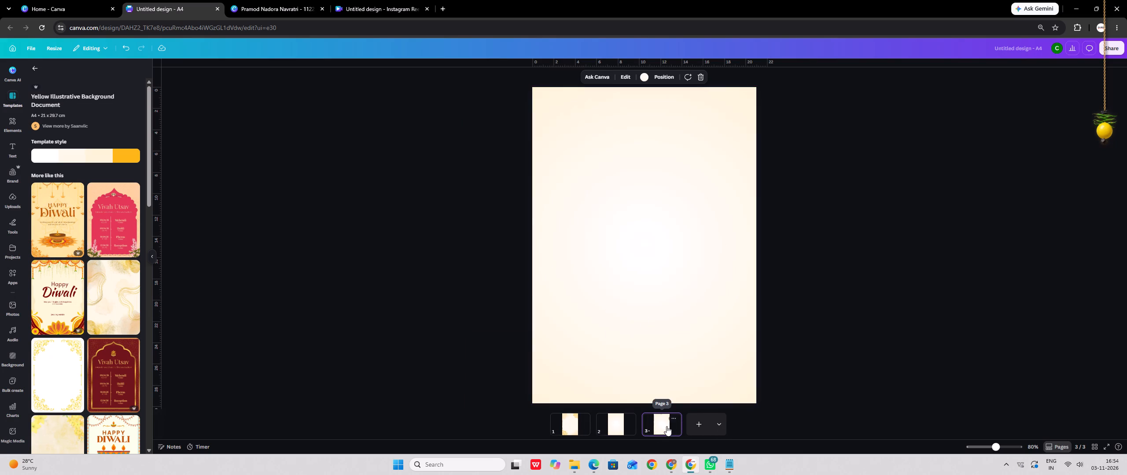
{"action": "left_click", "coordinate": [674, 417]}
{"action": "left_click", "coordinate": [694, 296]}
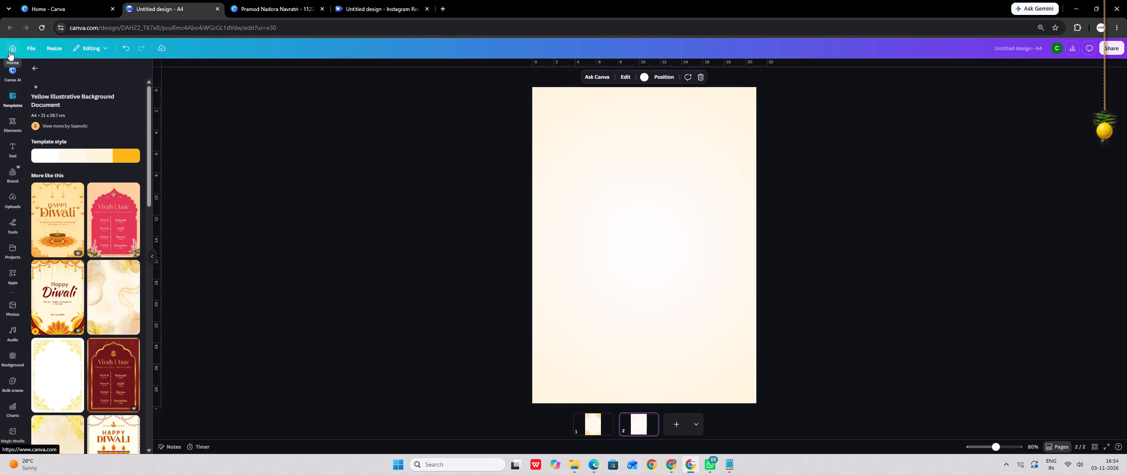
From Canva's home page, start Magic Layers and upload the "Bollco Diwali Greetings Poster" image from Downloads.
{"action": "left_click", "coordinate": [67, 7]}
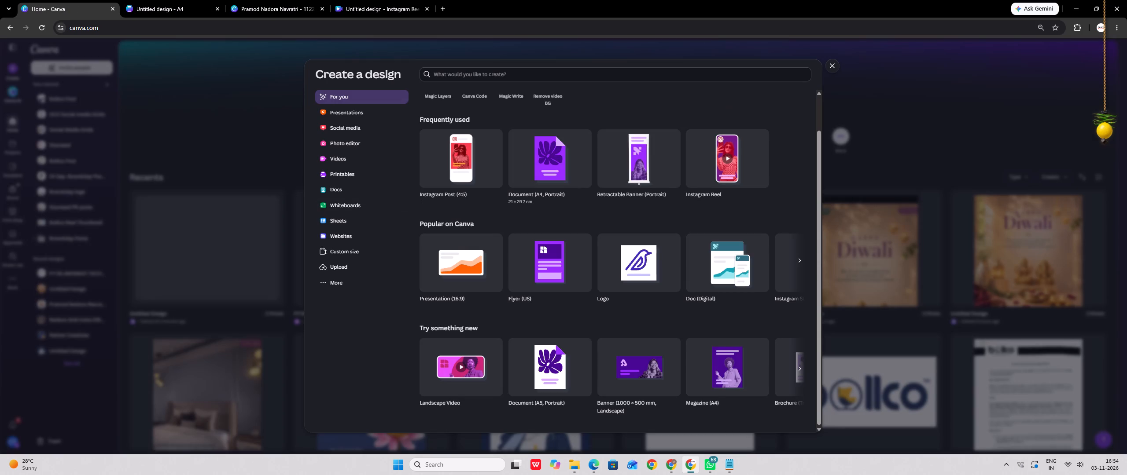
{"action": "left_click", "coordinate": [833, 66]}
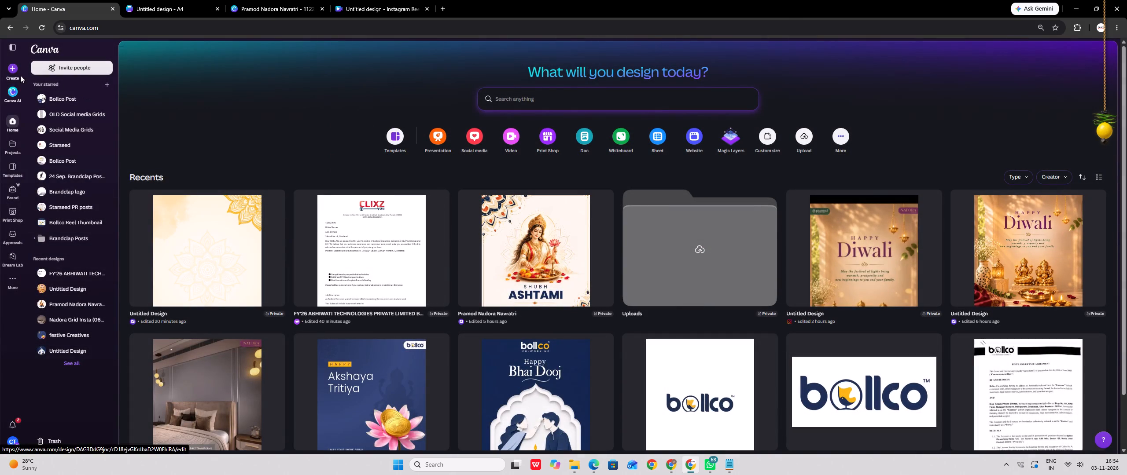
{"action": "left_click", "coordinate": [21, 69]}
{"action": "left_click", "coordinate": [17, 69]}
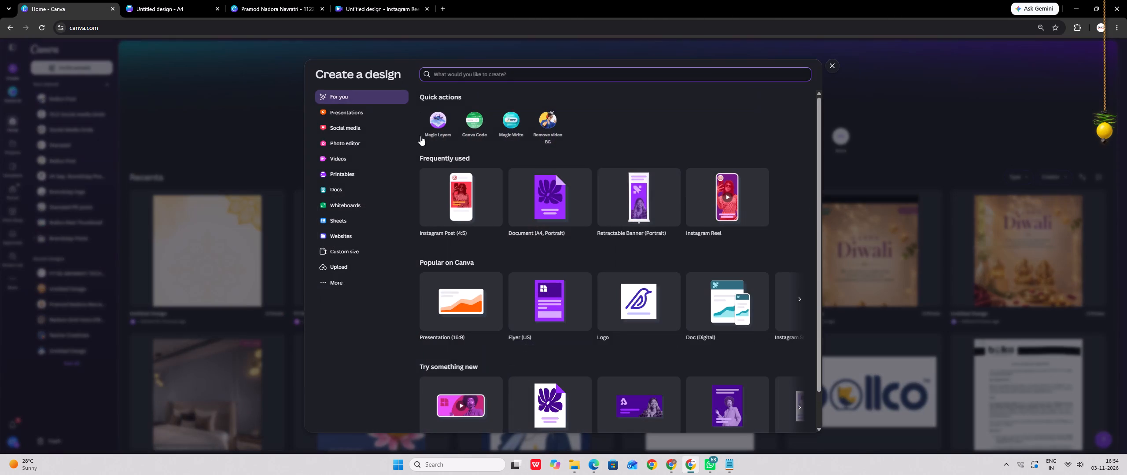
{"action": "left_click", "coordinate": [440, 124]}
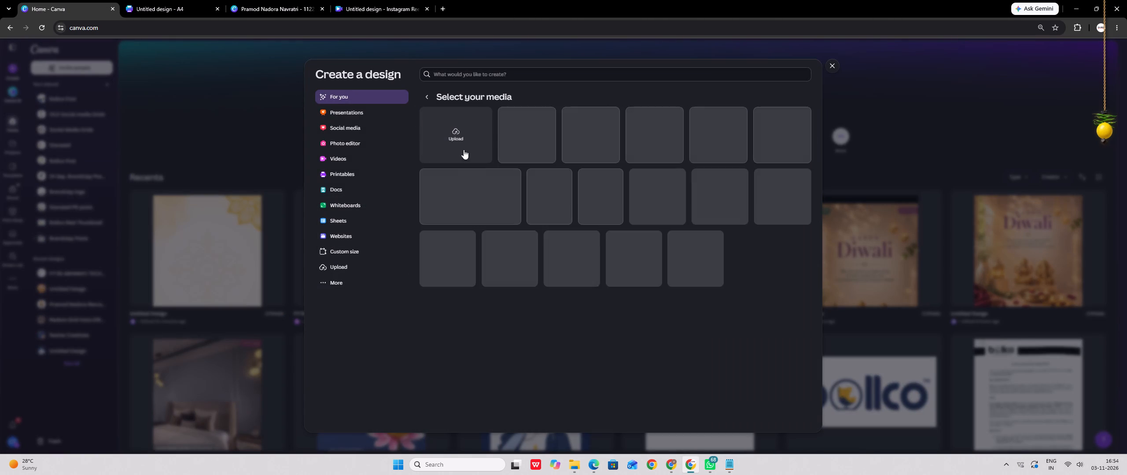
{"action": "left_click", "coordinate": [453, 137]}
{"action": "left_click", "coordinate": [158, 120]}
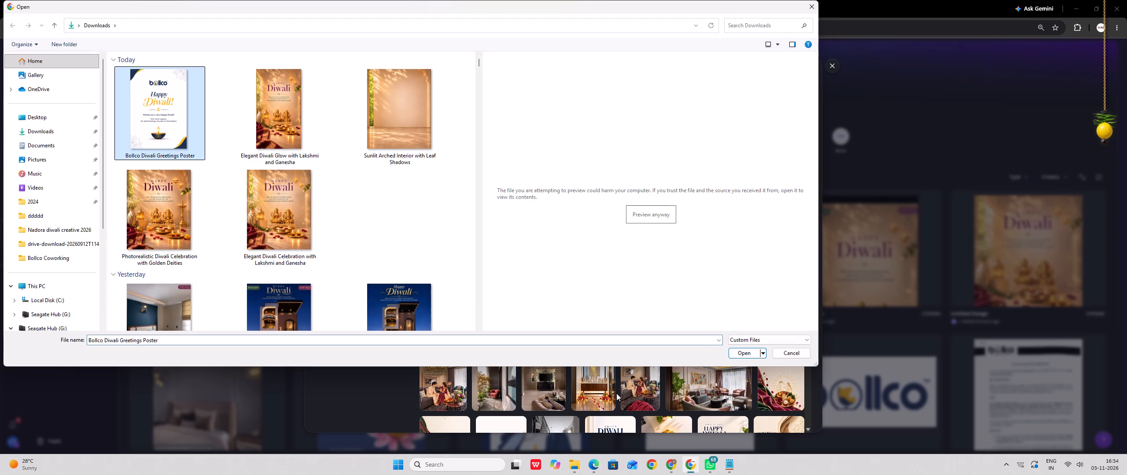
{"action": "left_click", "coordinate": [750, 352]}
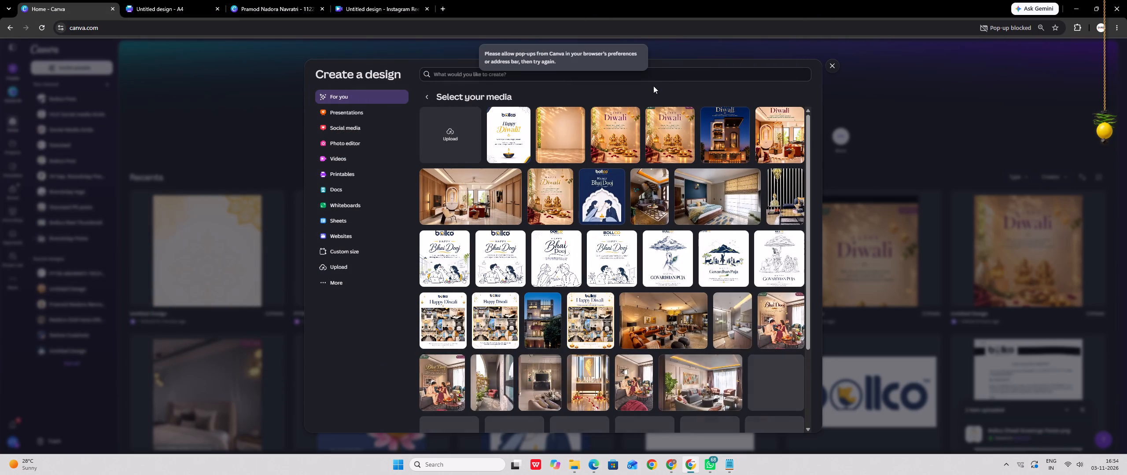
Choose the uploaded bollco Happy Diwali poster for Magic Layers and split it into editable layers.
{"action": "left_click", "coordinate": [519, 139]}
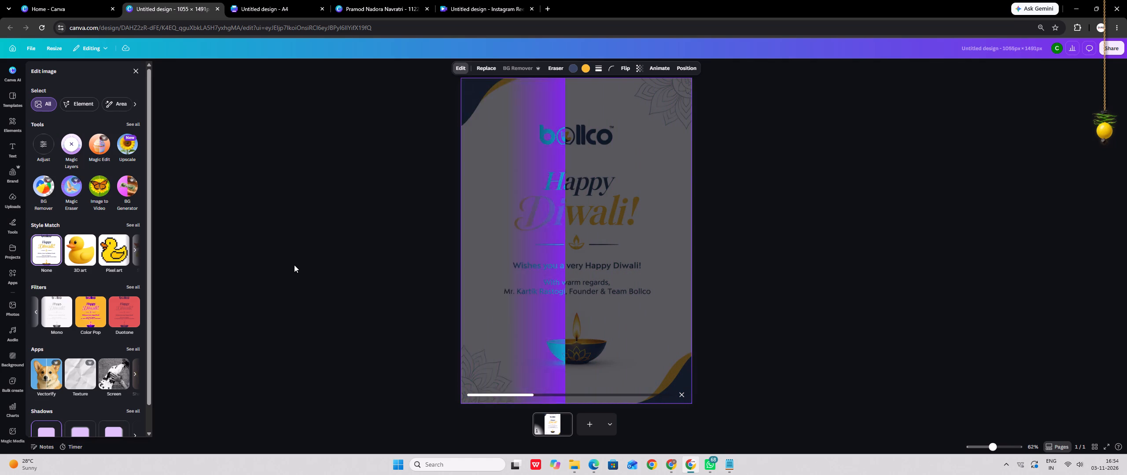
{"action": "left_click", "coordinate": [902, 241]}
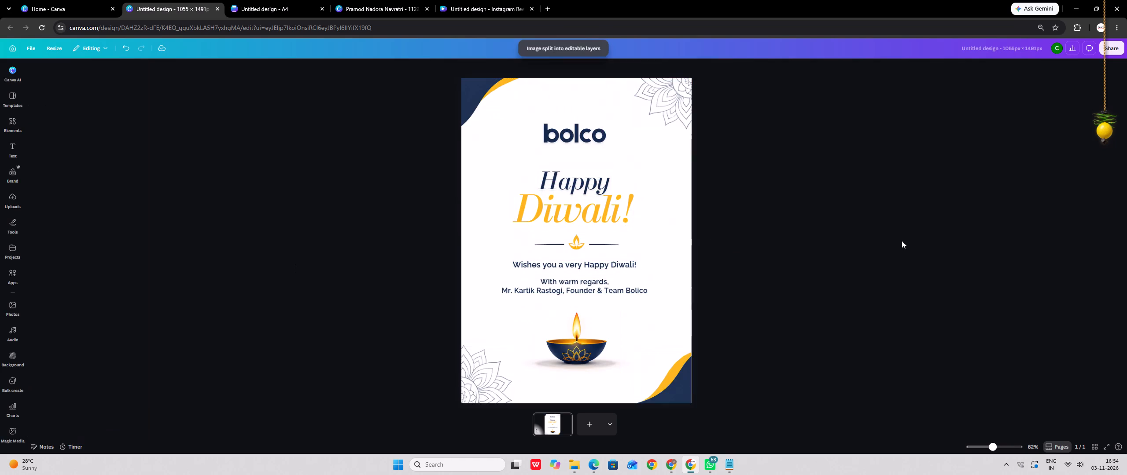
Duplicate the layered Diwali greeting page to work on a second copy.
{"action": "left_click", "coordinate": [547, 424]}
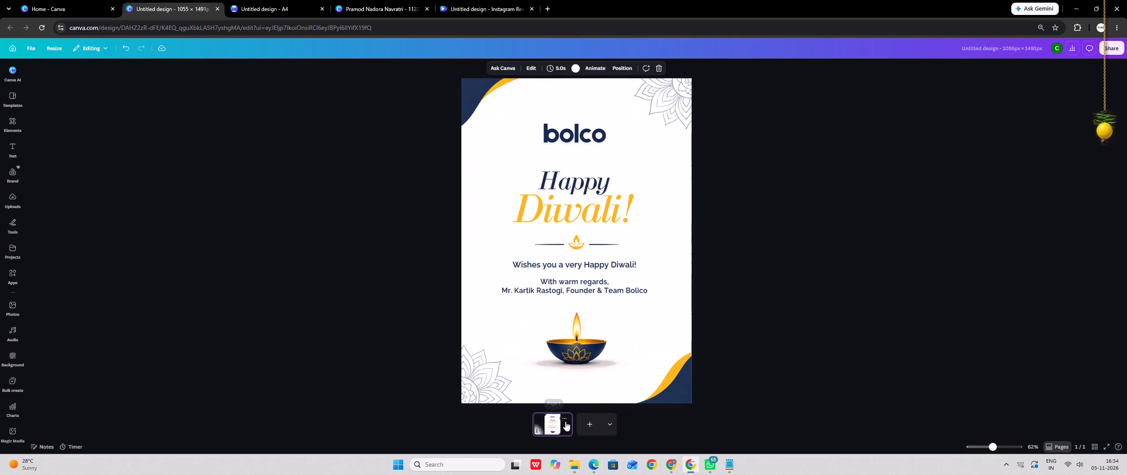
{"action": "left_click", "coordinate": [563, 420]}
{"action": "left_click", "coordinate": [609, 281]}
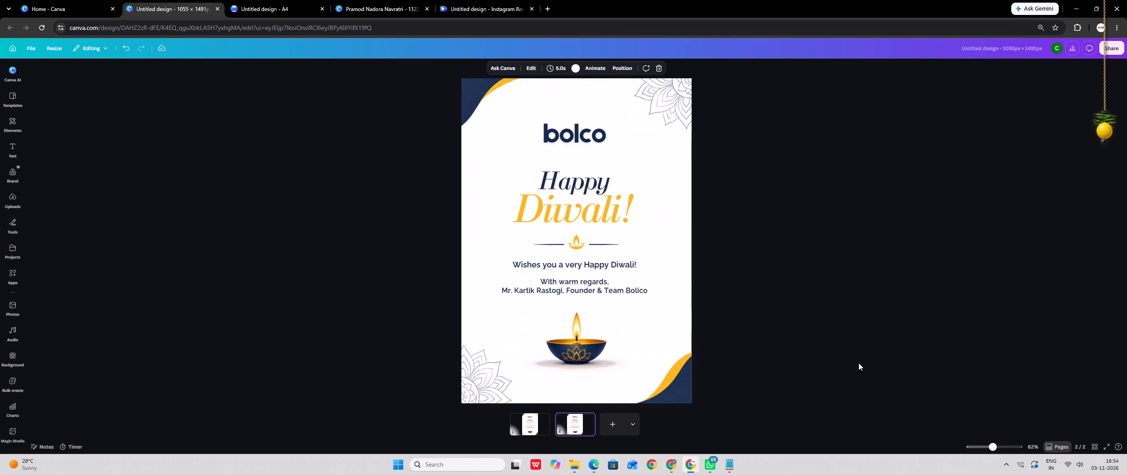
Remove the italic style from the "Happy" and "Diwali!" headline texts on page 2.
{"action": "left_click", "coordinate": [582, 139]}
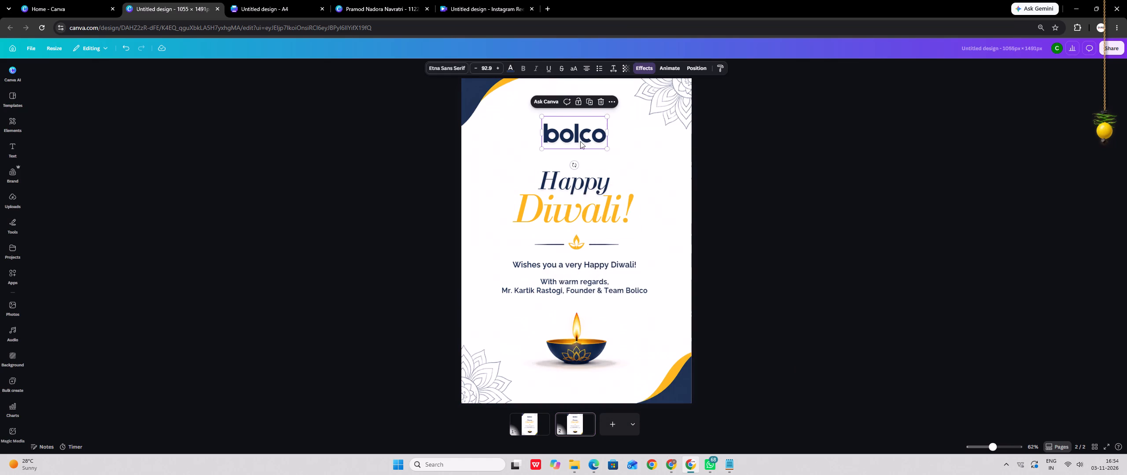
{"action": "left_click", "coordinate": [863, 272]}
{"action": "left_click", "coordinate": [611, 213]}
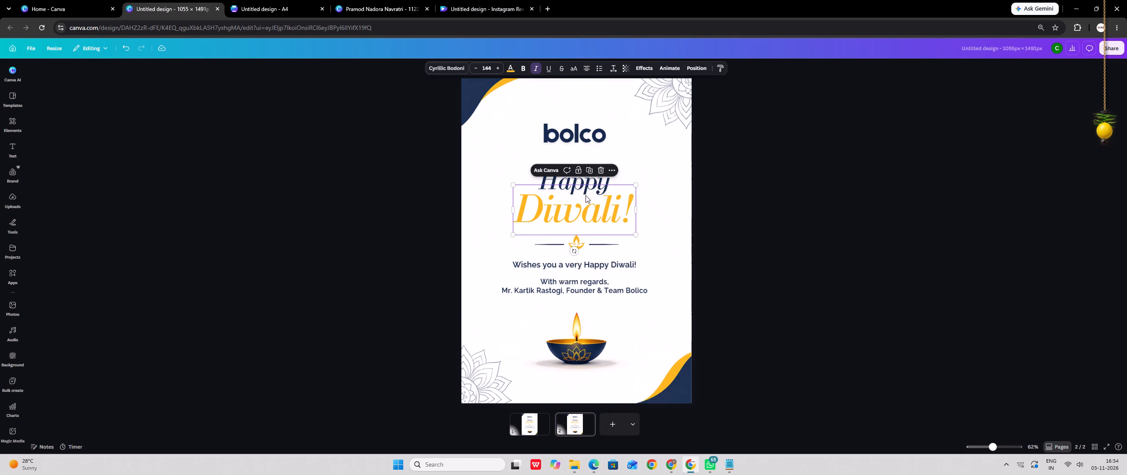
{"action": "left_click", "coordinate": [589, 184], "text": "shift"}
{"action": "left_click", "coordinate": [583, 168], "text": "shift"}
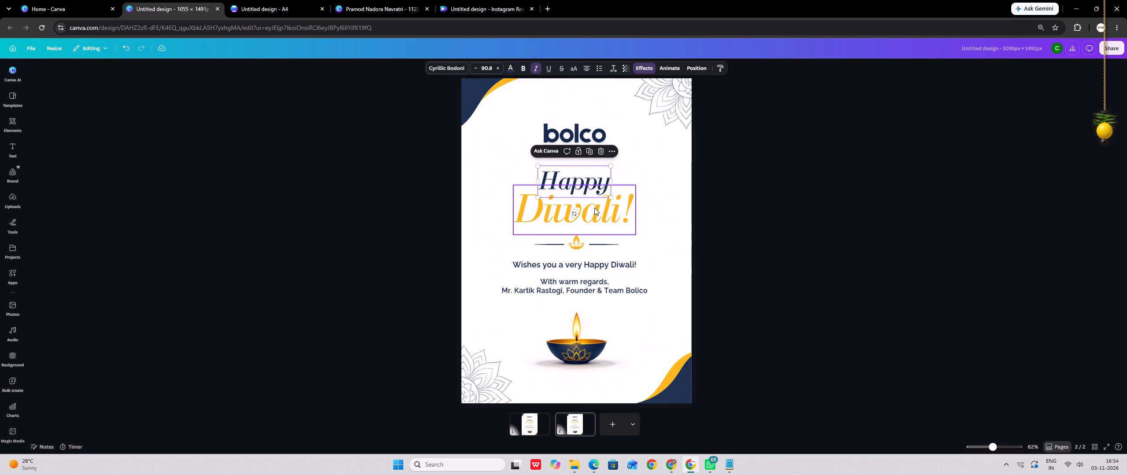
{"action": "left_click", "coordinate": [599, 219], "text": "shift"}
{"action": "left_click", "coordinate": [557, 67]}
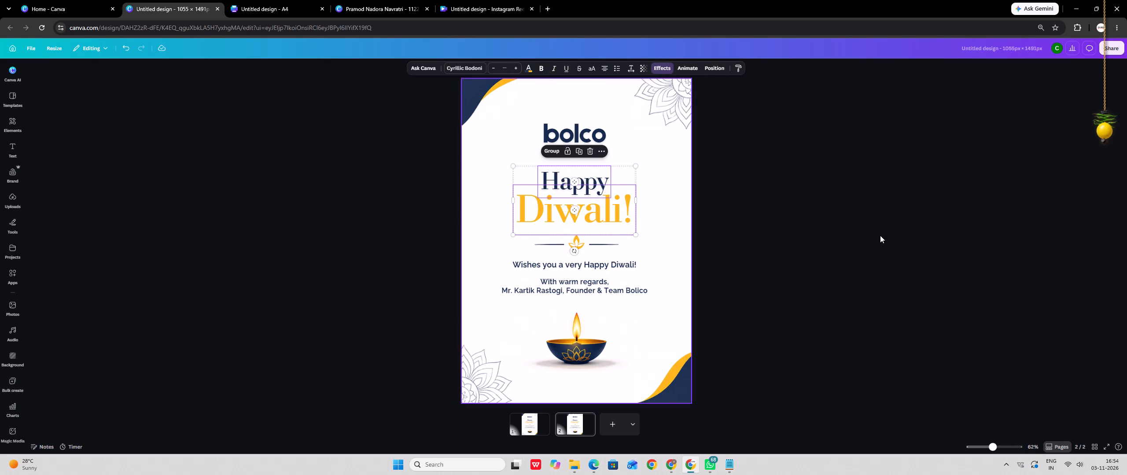
{"action": "left_click", "coordinate": [881, 233]}
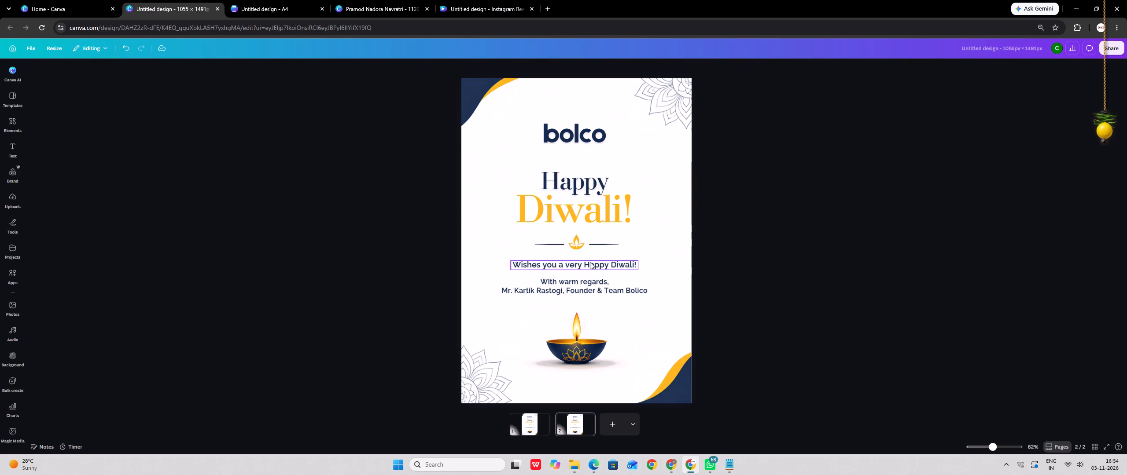
Shorten the wish line to "Wishes you a very" and move it above the Happy Diwali! headline.
{"action": "double_click", "coordinate": [586, 262]}
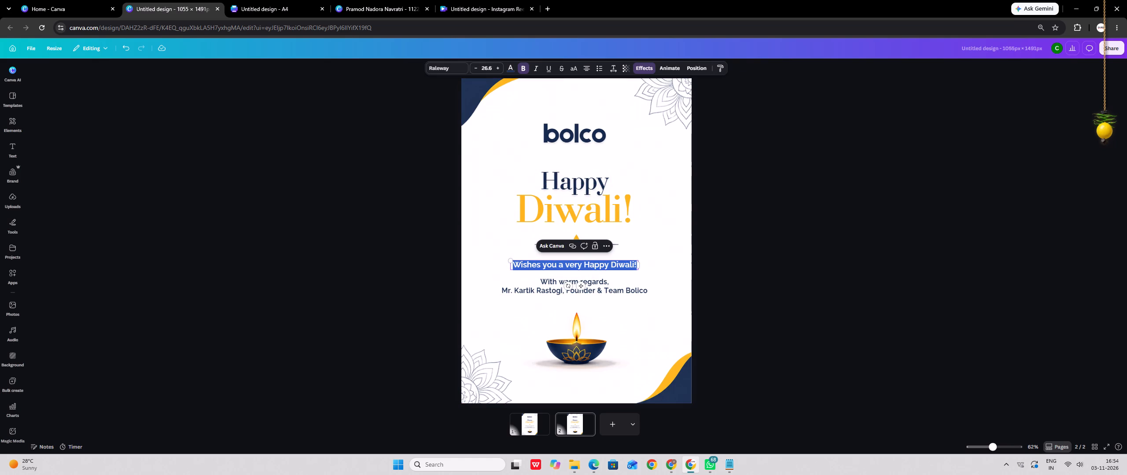
{"action": "left_click", "coordinate": [584, 263]}
{"action": "left_click_drag", "start_coordinate": [584, 263], "coordinate": [650, 265]}
{"action": "key", "text": "BackSpace"}
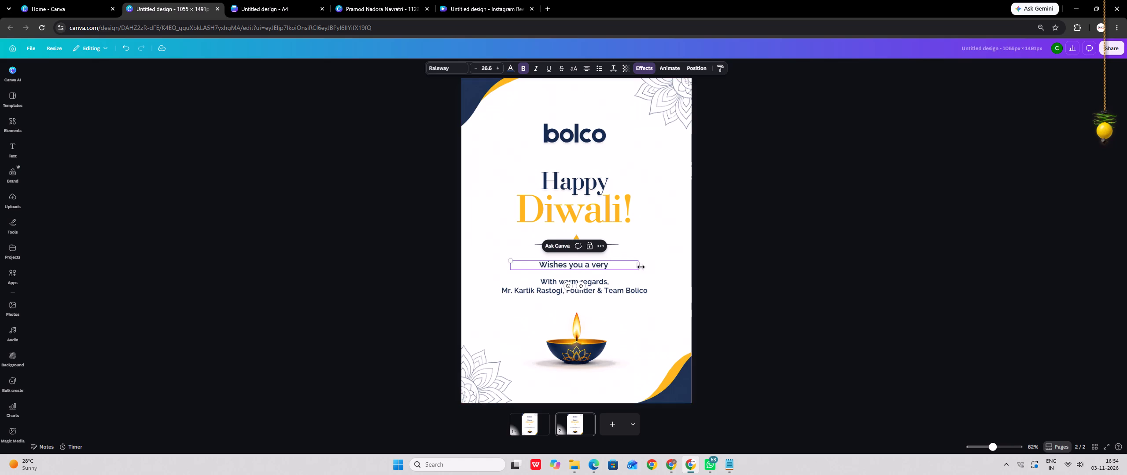
{"action": "left_click", "coordinate": [659, 262]}
{"action": "left_click_drag", "start_coordinate": [582, 262], "coordinate": [586, 157]}
Move the "Happy" and "Diwali!" texts together with the diya divider down slightly, opening space below the wish line.
{"action": "left_click", "coordinate": [591, 215]}
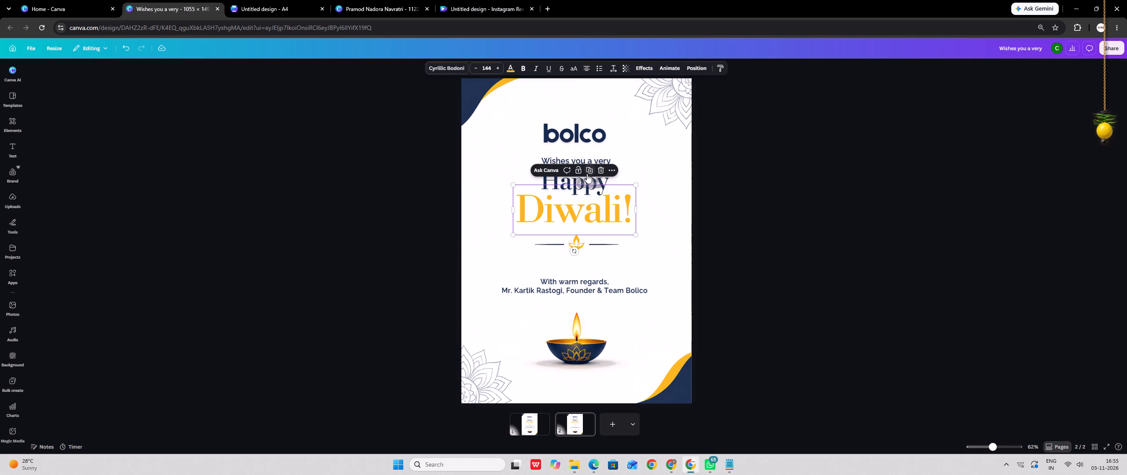
{"action": "left_click", "coordinate": [587, 186], "text": "shift"}
{"action": "left_click", "coordinate": [573, 179], "text": "shift"}
{"action": "left_click", "coordinate": [570, 204], "text": "shift"}
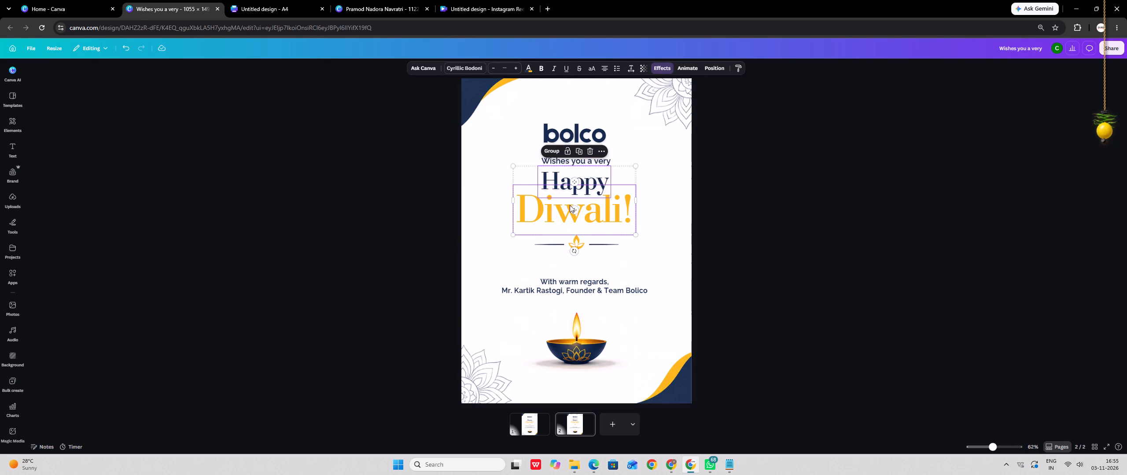
{"action": "left_click", "coordinate": [577, 241], "text": "shift"}
{"action": "key", "text": "Down"}
{"action": "key", "text": "Down"}
{"action": "key", "text": "Down"}
{"action": "key", "text": "Down"}
{"action": "key", "text": "Down"}
{"action": "key", "text": "Down"}
{"action": "key", "text": "Down"}
{"action": "key", "text": "Down"}
{"action": "key", "text": "Down"}
{"action": "key", "text": "Down"}
{"action": "key", "text": "Down"}
{"action": "key", "text": "Down"}
{"action": "key", "text": "Down"}
{"action": "key", "text": "Down"}
{"action": "key", "text": "Down"}
{"action": "key", "text": "Down"}
{"action": "key", "text": "Down"}
{"action": "key", "text": "Down"}
{"action": "key", "text": "Down"}
{"action": "key", "text": "Down"}
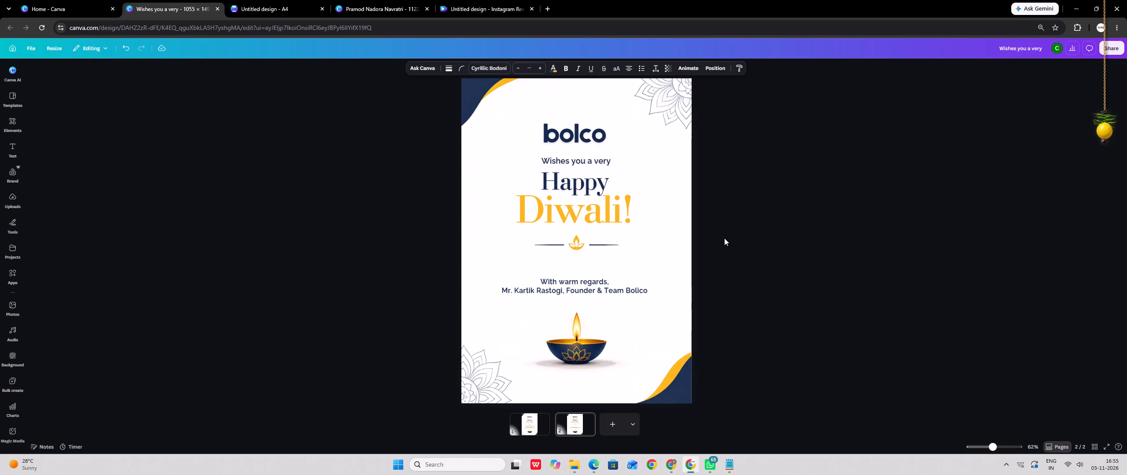
{"action": "key", "text": "Down"}
{"action": "key", "text": "Down"}
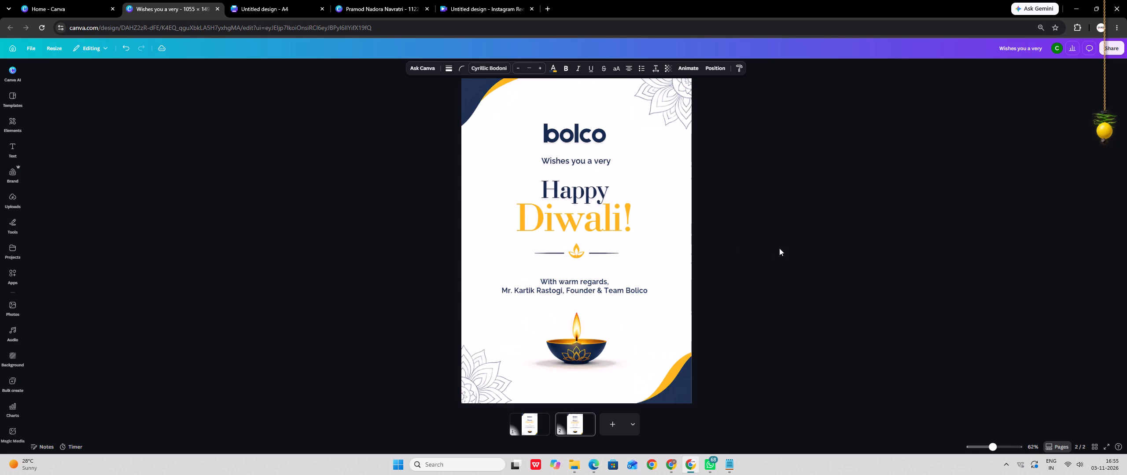
{"action": "left_click", "coordinate": [779, 248]}
Edit the closing text, capitalising "With Warm Regards," and ending the signature with "Founder & Team".
{"action": "left_click", "coordinate": [585, 284]}
{"action": "left_click", "coordinate": [568, 280]}
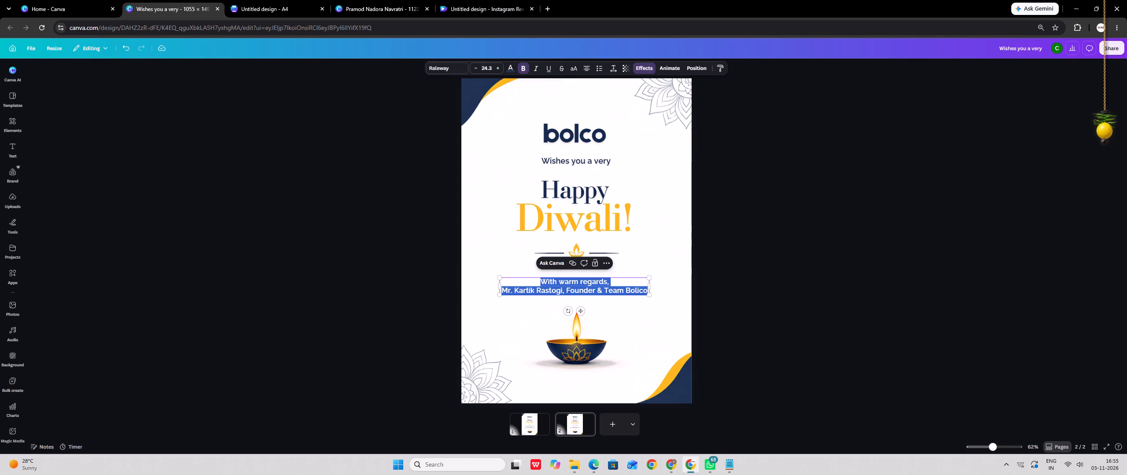
Capitalise the closing line of the Diwali greeting on page 2 so it reads "With Warm Regards,".
{"action": "left_click", "coordinate": [564, 280]}
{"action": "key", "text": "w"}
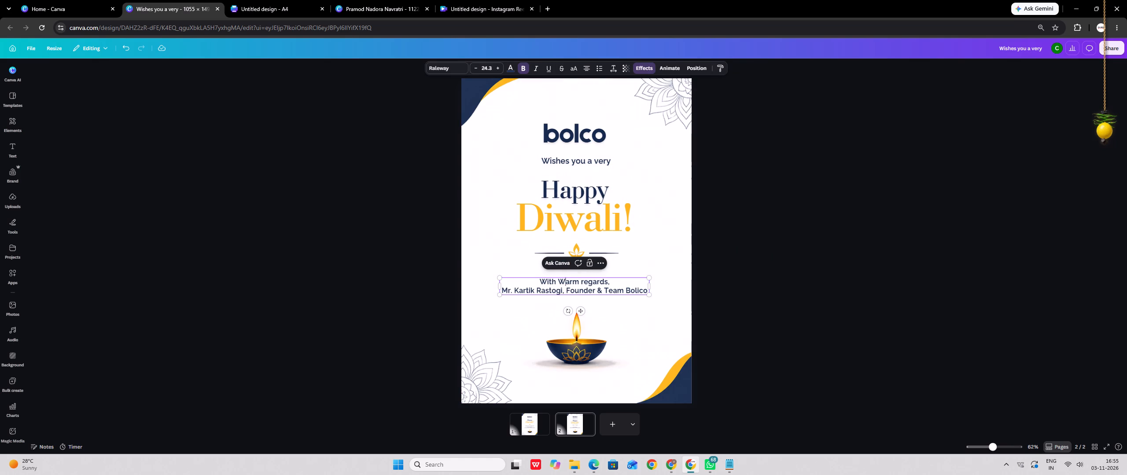
{"action": "left_click", "coordinate": [583, 280]}
{"action": "key", "text": "BackSpace"}
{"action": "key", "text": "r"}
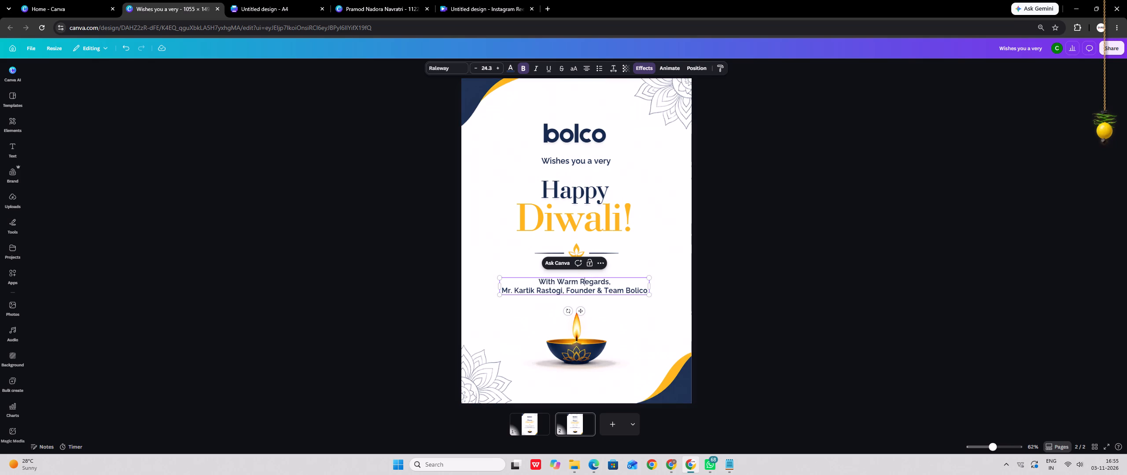
Delete the company name "Bolico" from the end of the signature line, leaving it ending with "Founder & Team".
{"action": "left_click", "coordinate": [607, 289]}
{"action": "left_click", "coordinate": [626, 291]}
{"action": "key", "text": "Right"}
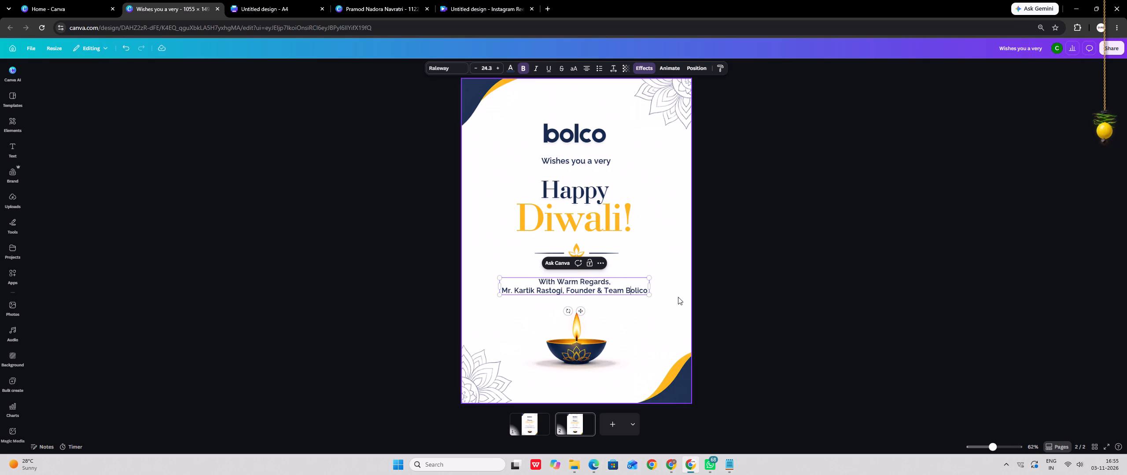
{"action": "key", "text": "Right"}
{"action": "key", "text": "Right"}
{"action": "key", "text": "Right"}
{"action": "key", "text": "Right"}
{"action": "key", "text": "Right"}
{"action": "key", "text": "BackSpace"}
{"action": "key", "text": "BackSpace"}
{"action": "key", "text": "BackSpace"}
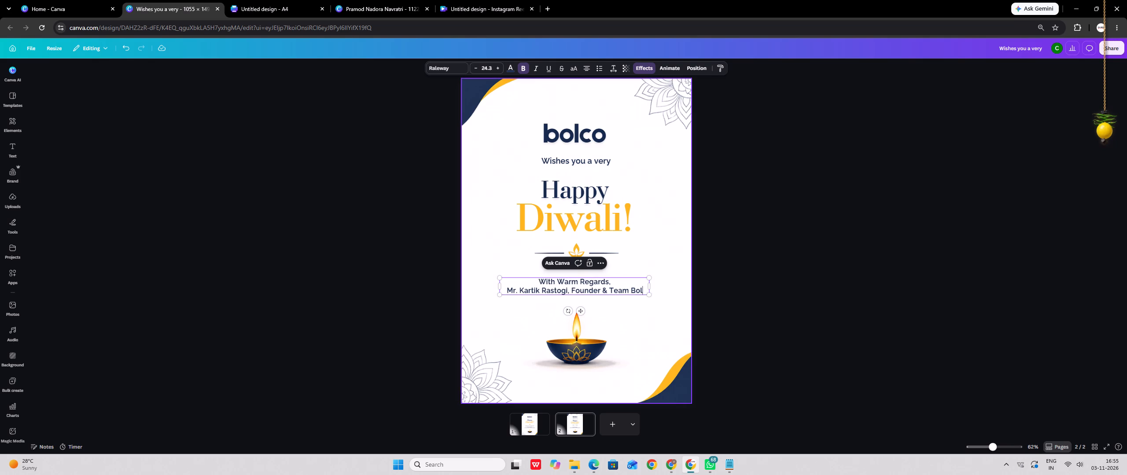
{"action": "key", "text": "BackSpace"}
{"action": "key", "text": "BackSpace"}
{"action": "key", "text": "BackSpace"}
{"action": "key", "text": "BackSpace"}
{"action": "left_click", "coordinate": [792, 282]}
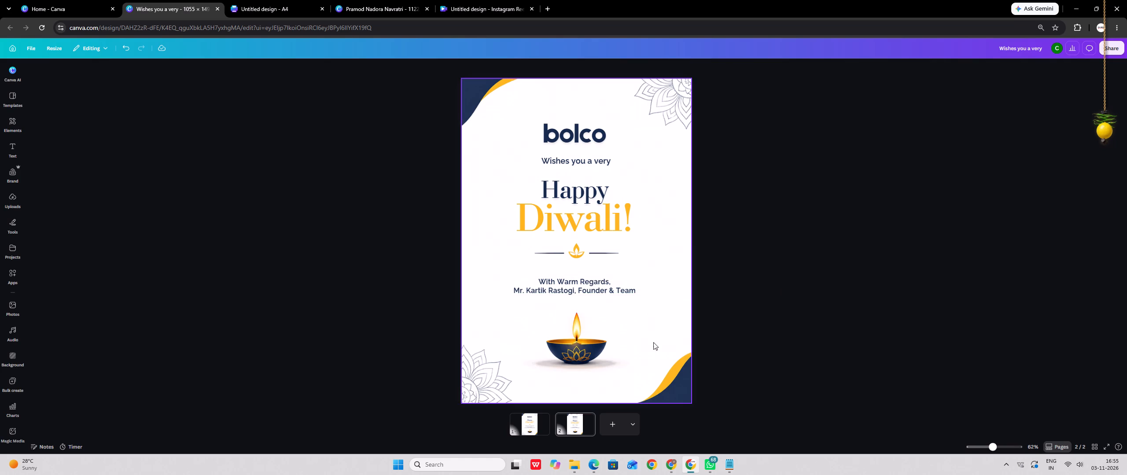
Insert a line break in the signature so that "& Team" sits on its own line below "Founder".
{"action": "double_click", "coordinate": [613, 287]}
{"action": "left_click", "coordinate": [609, 292]}
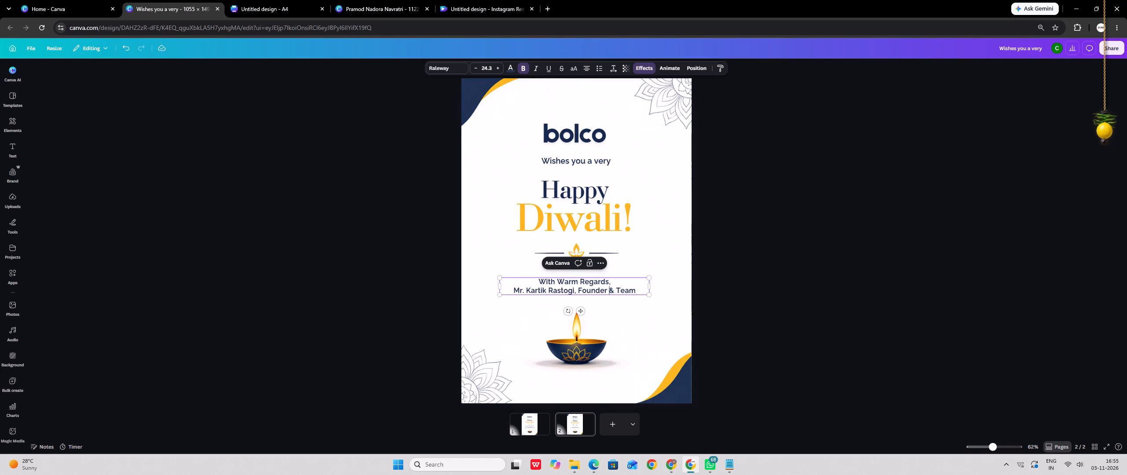
{"action": "key", "text": "shift+Return"}
{"action": "left_click", "coordinate": [729, 292]}
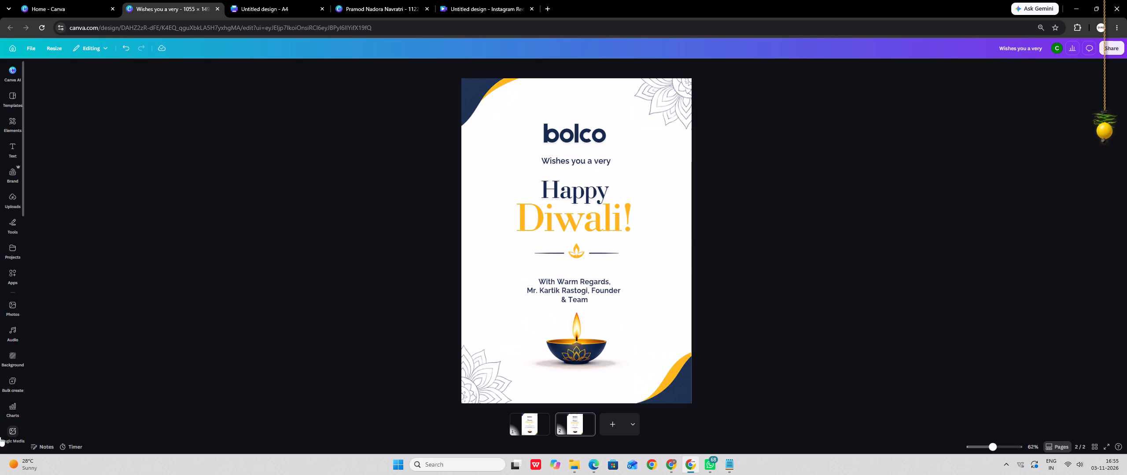
Open the Navratri design with the "Shubh Ashtami" cover from the recent designs on the home page.
{"action": "left_click", "coordinate": [93, 9]}
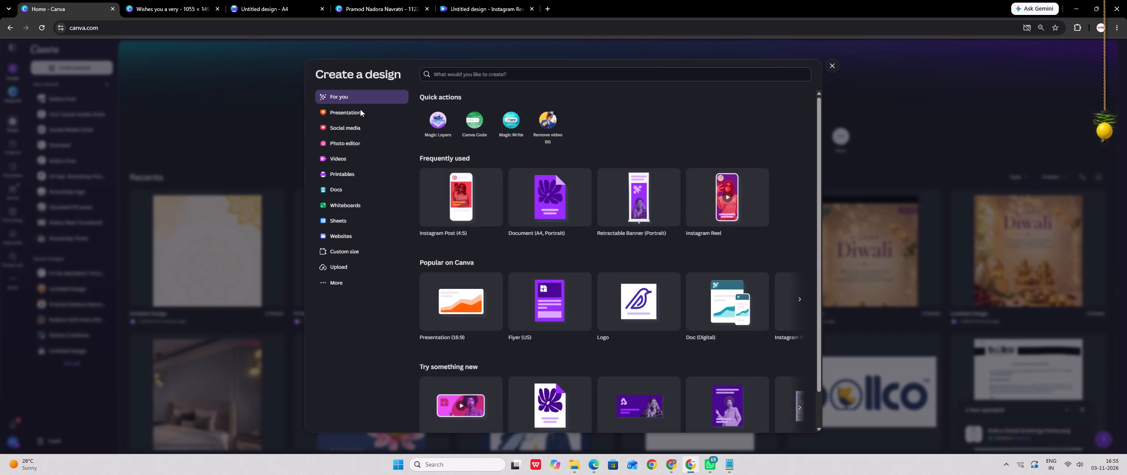
{"action": "left_click", "coordinate": [831, 62]}
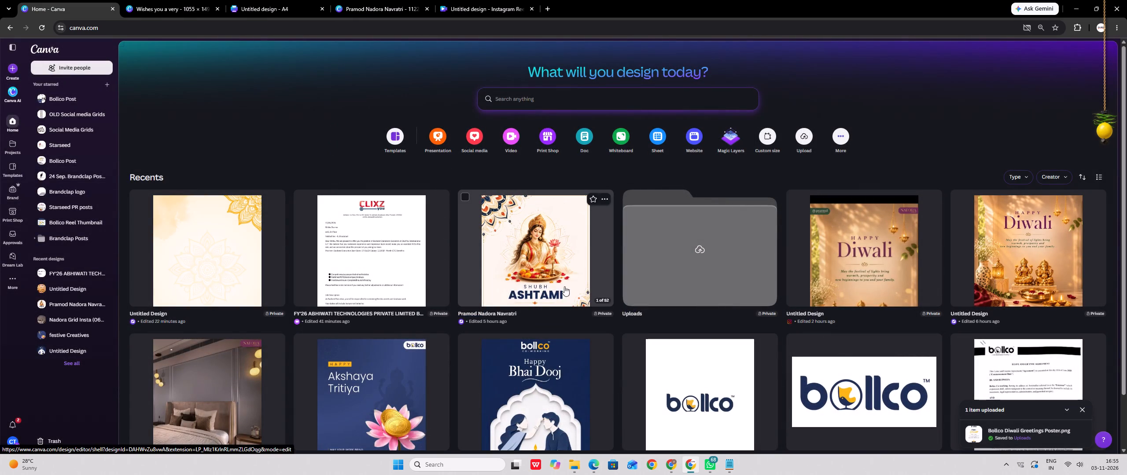
{"action": "left_click", "coordinate": [549, 266]}
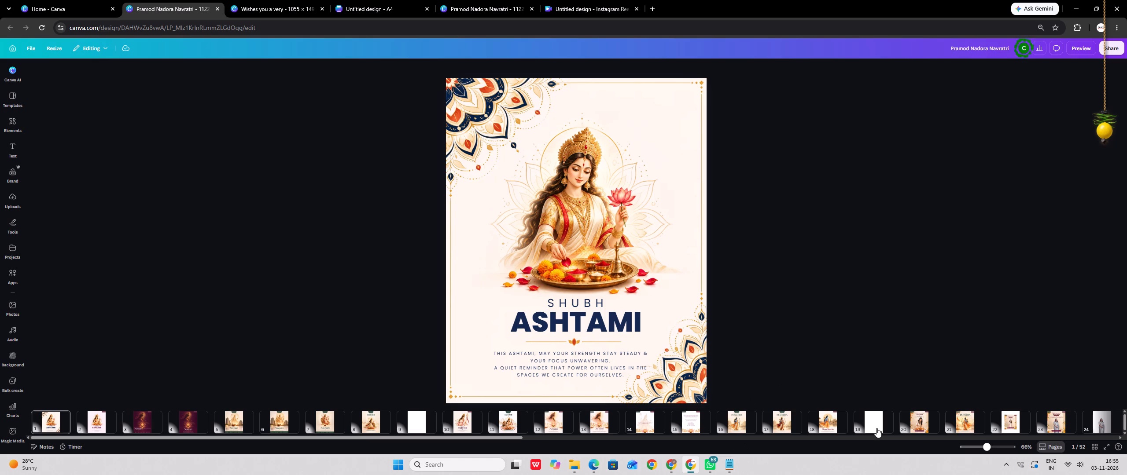
Look through the Navratri design's page grid and the recent Canva designs, including Bollco Locations and Bhai Dooj, for a reusable Bollco logo.
{"action": "left_click", "coordinate": [1089, 444]}
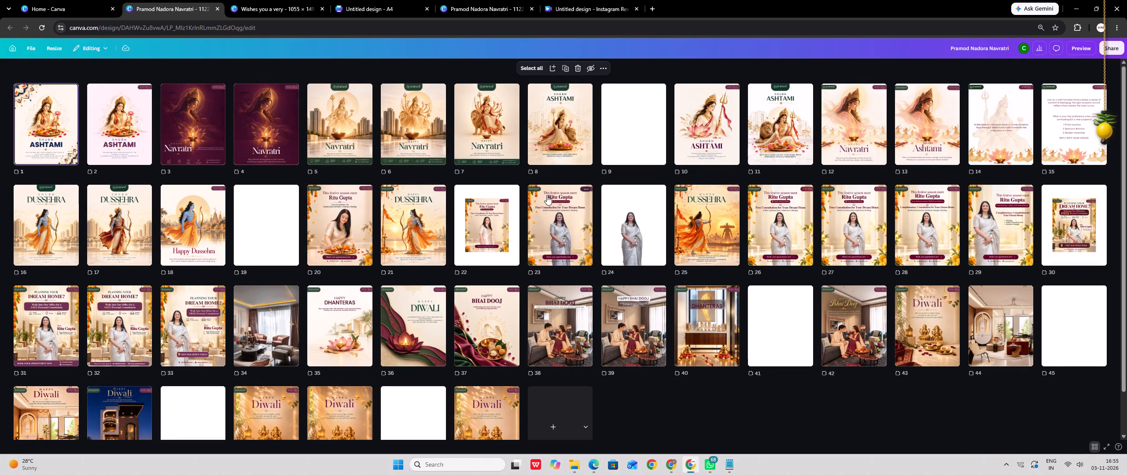
{"action": "scroll", "coordinate": [547, 195], "scroll_direction": "down", "scroll_amount": 1}
{"action": "scroll", "coordinate": [547, 195], "scroll_direction": "up", "scroll_amount": 1}
{"action": "scroll", "coordinate": [547, 195], "scroll_direction": "down", "scroll_amount": 4}
{"action": "scroll", "coordinate": [547, 195], "scroll_direction": "up", "scroll_amount": 6}
{"action": "left_click", "coordinate": [10, 46]}
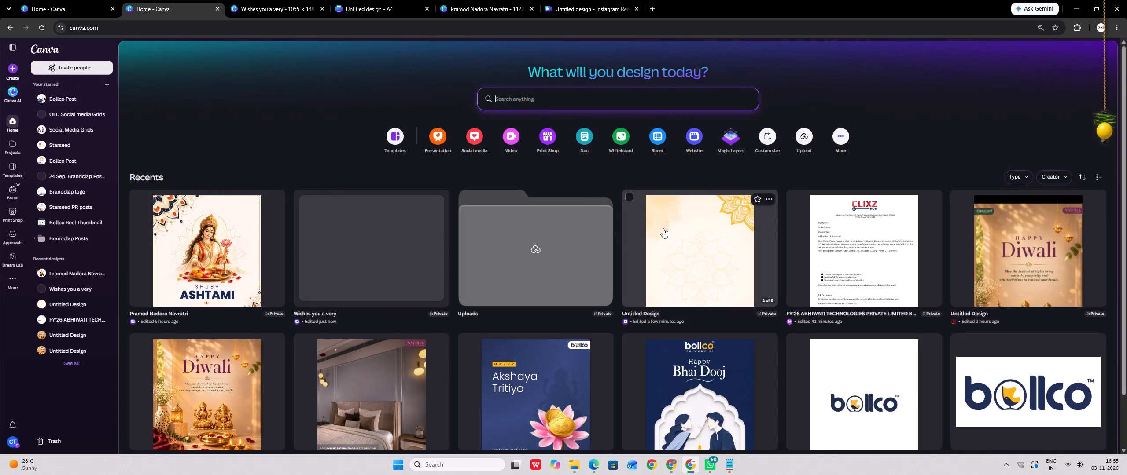
{"action": "scroll", "coordinate": [678, 222], "scroll_direction": "down", "scroll_amount": 4}
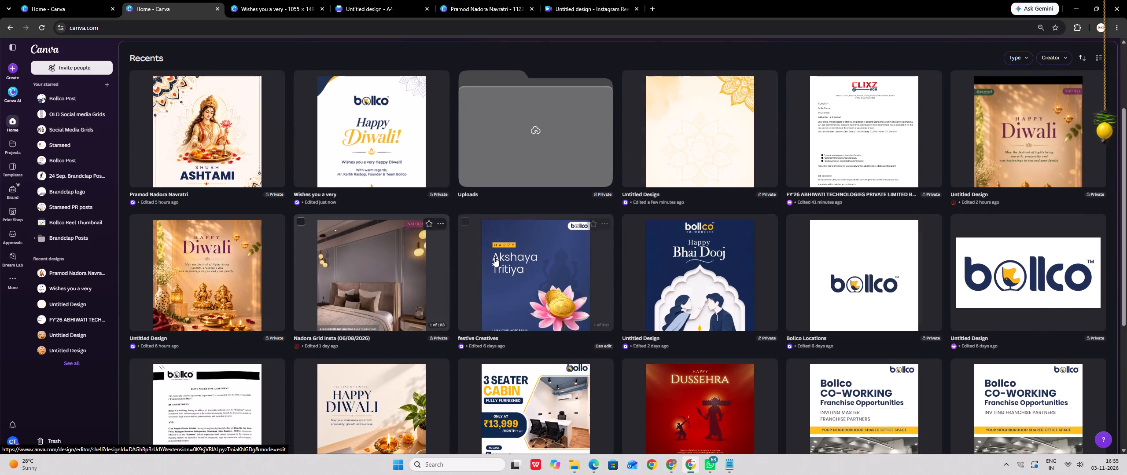
{"action": "scroll", "coordinate": [442, 284], "scroll_direction": "down", "scroll_amount": 1}
{"action": "scroll", "coordinate": [442, 284], "scroll_direction": "up", "scroll_amount": 1}
{"action": "scroll", "coordinate": [442, 284], "scroll_direction": "down", "scroll_amount": 1}
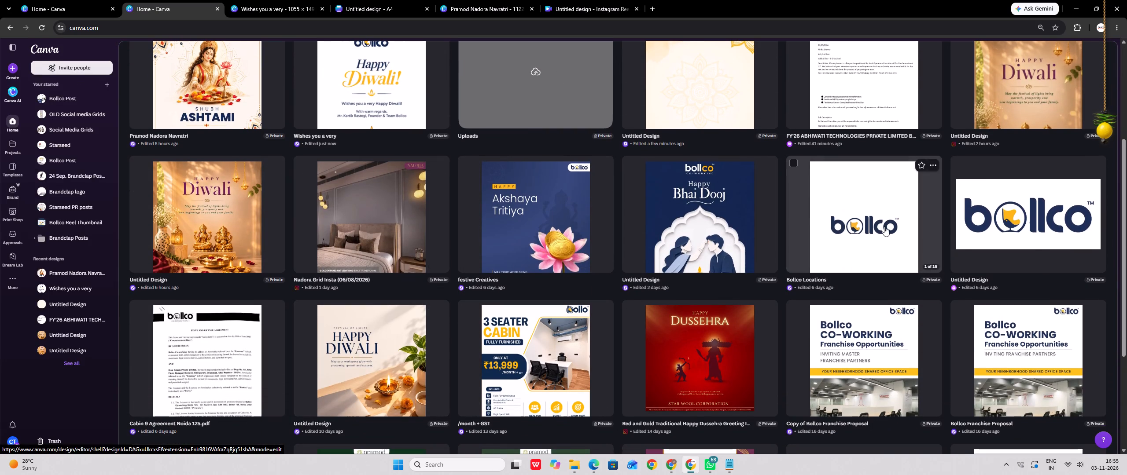
{"action": "left_click", "coordinate": [884, 227]}
{"action": "left_click", "coordinate": [322, 11]}
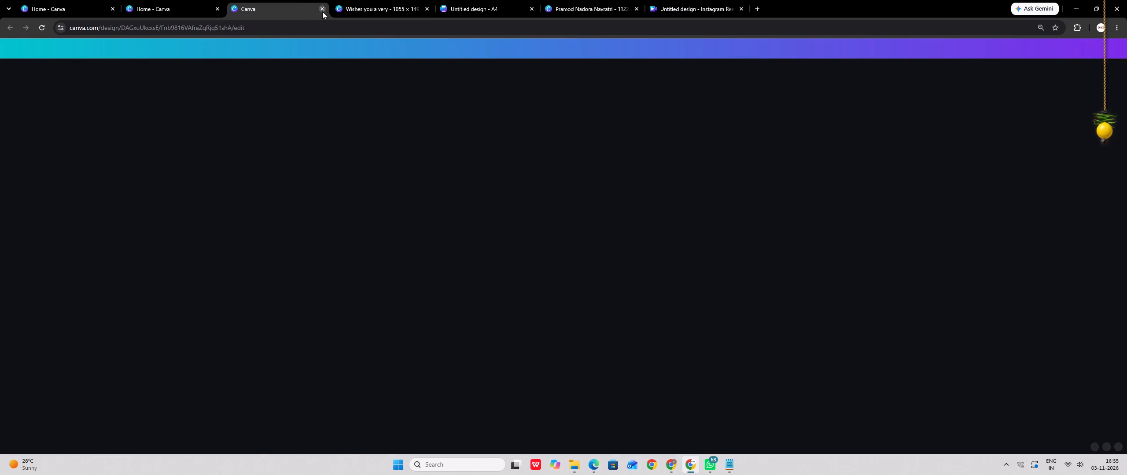
{"action": "left_click", "coordinate": [718, 232]}
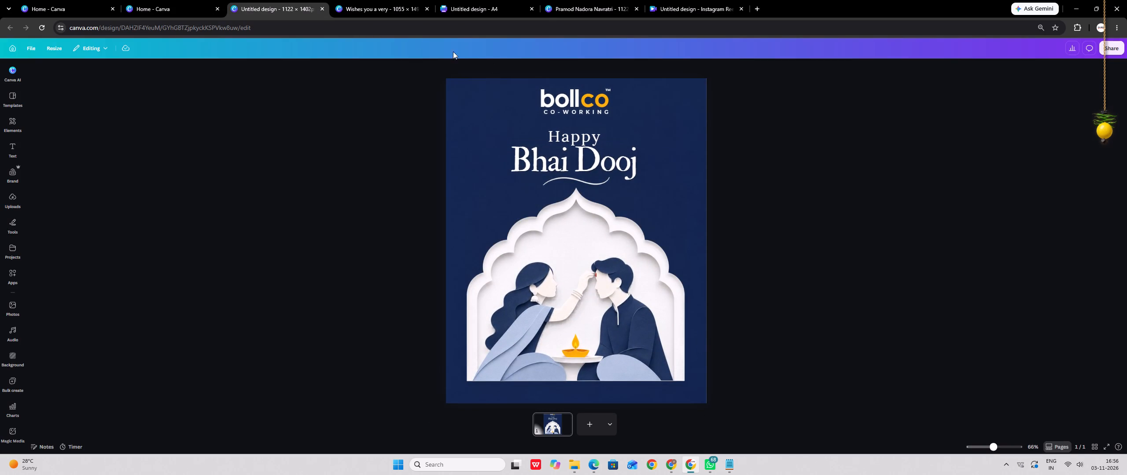
{"action": "left_click", "coordinate": [324, 10]}
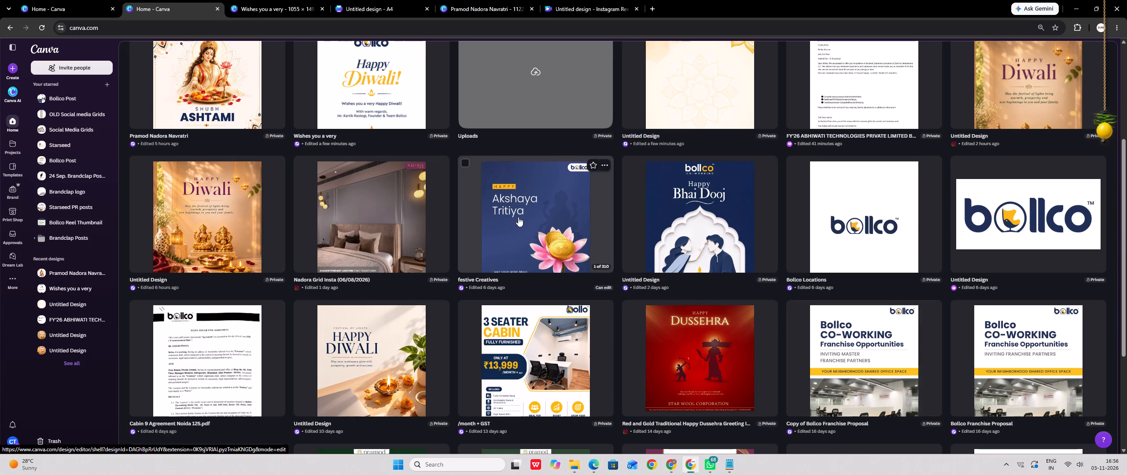
Open the festive Creatives design and copy the bollco logo from the Akshaya Tritiya creative on page 2.
{"action": "left_click", "coordinate": [518, 217]}
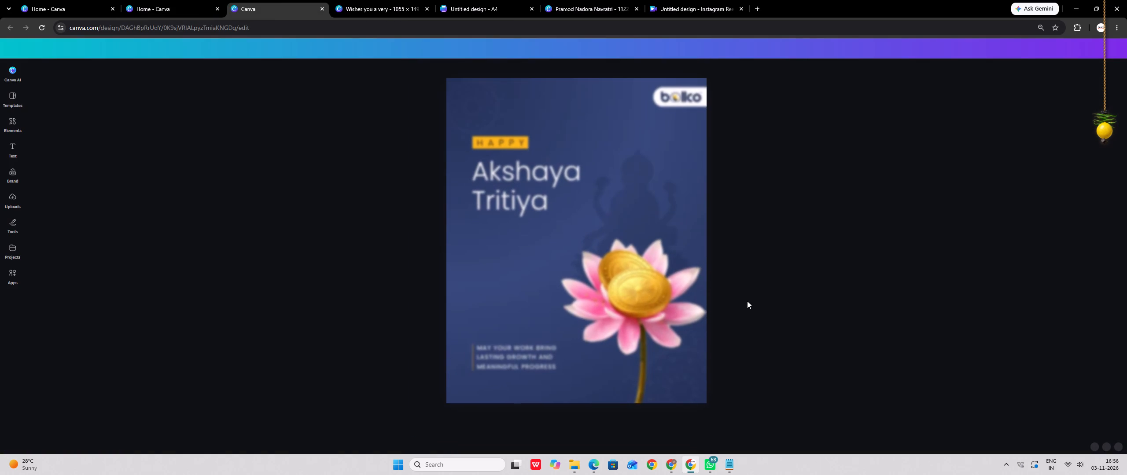
{"action": "left_click", "coordinate": [90, 421]}
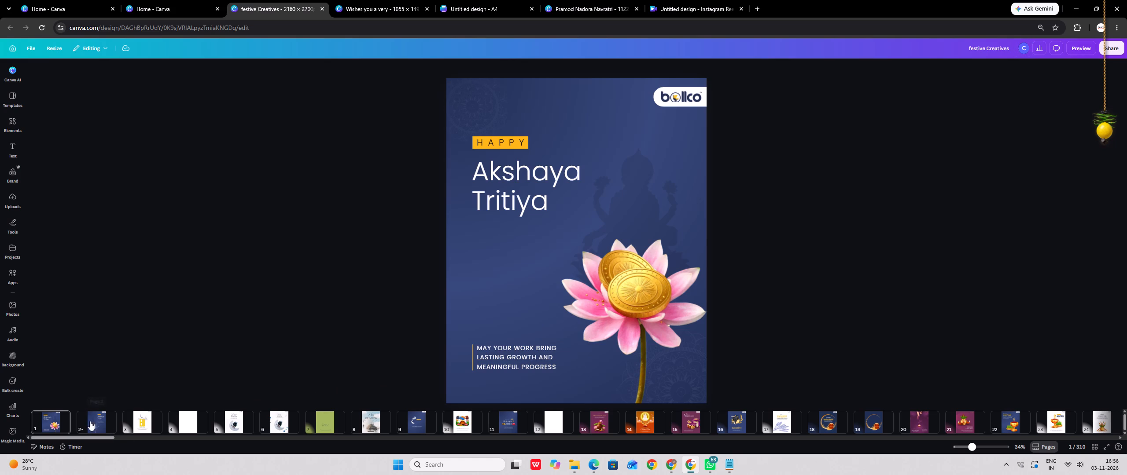
{"action": "left_click", "coordinate": [122, 419]}
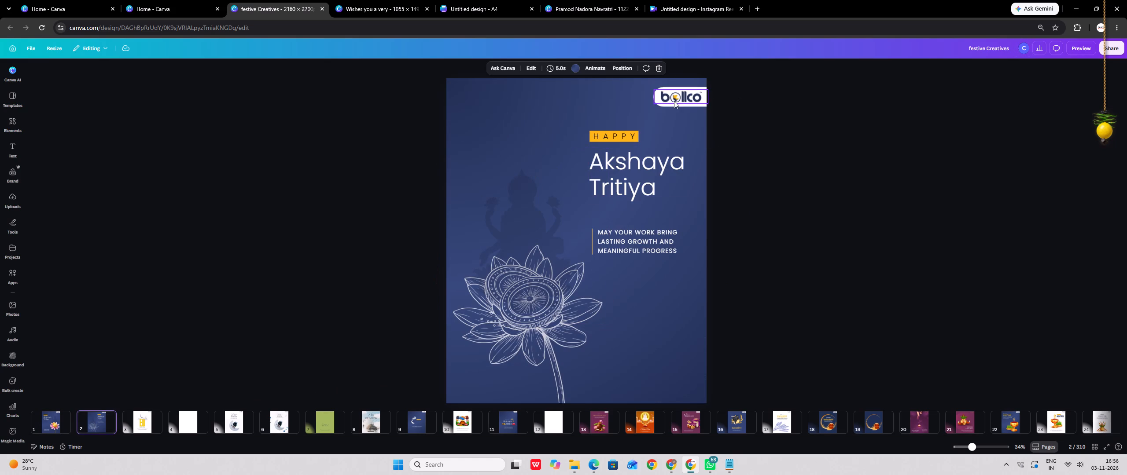
{"action": "left_click", "coordinate": [674, 101]}
{"action": "key", "text": "ctrl+c"}
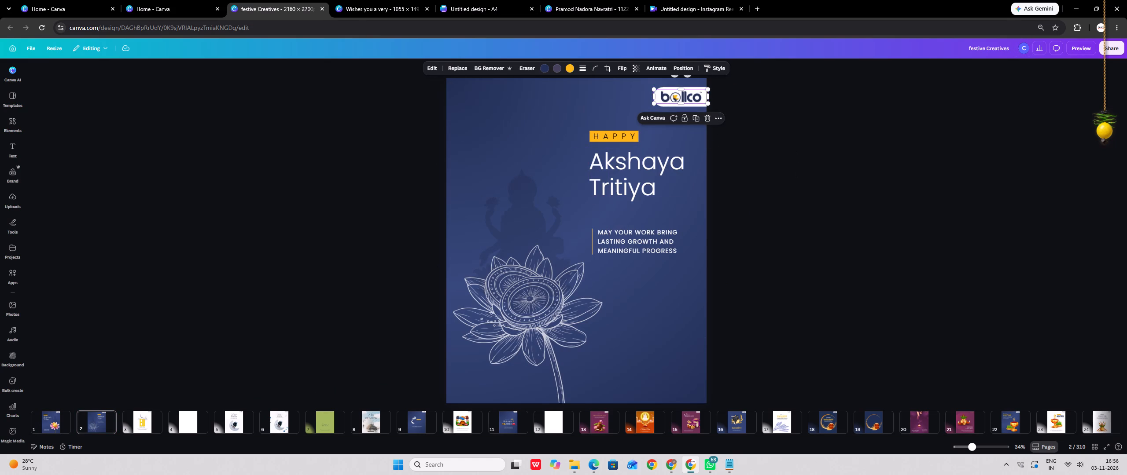
Return to the Diwali greeting design and select the misspelled "bolco" wordmark text for replacement.
{"action": "left_click", "coordinate": [371, 4]}
{"action": "triple_click", "coordinate": [567, 136]}
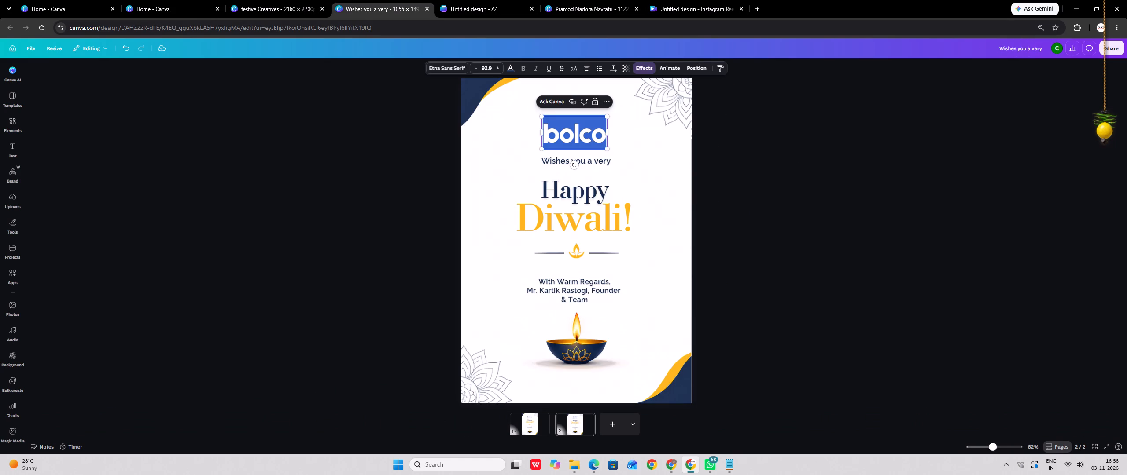
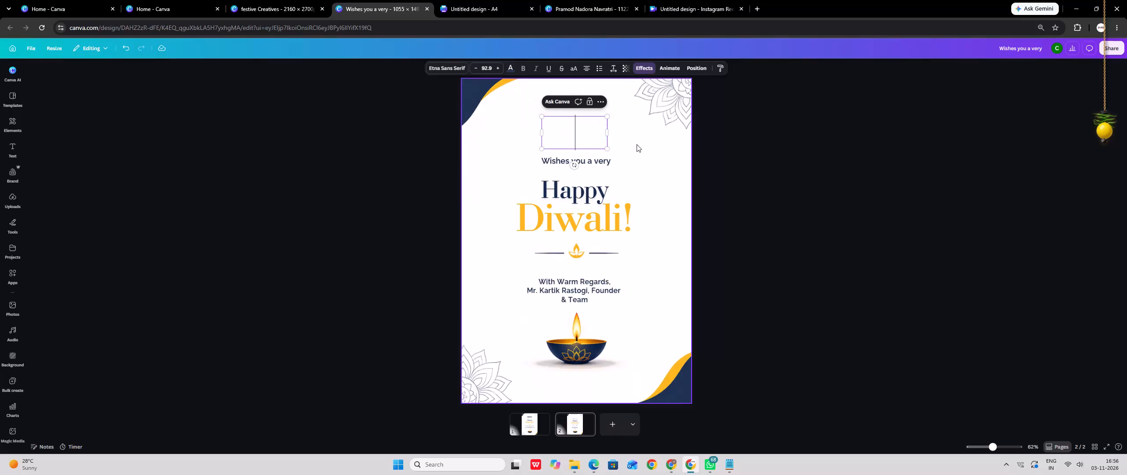
Delete the misspelled wordmark text and place the copied bollco logo above the "Wishes you a very" line.
{"action": "key", "text": "ctrl+v"}
{"action": "key", "text": "BackSpace"}
{"action": "left_click", "coordinate": [633, 146]}
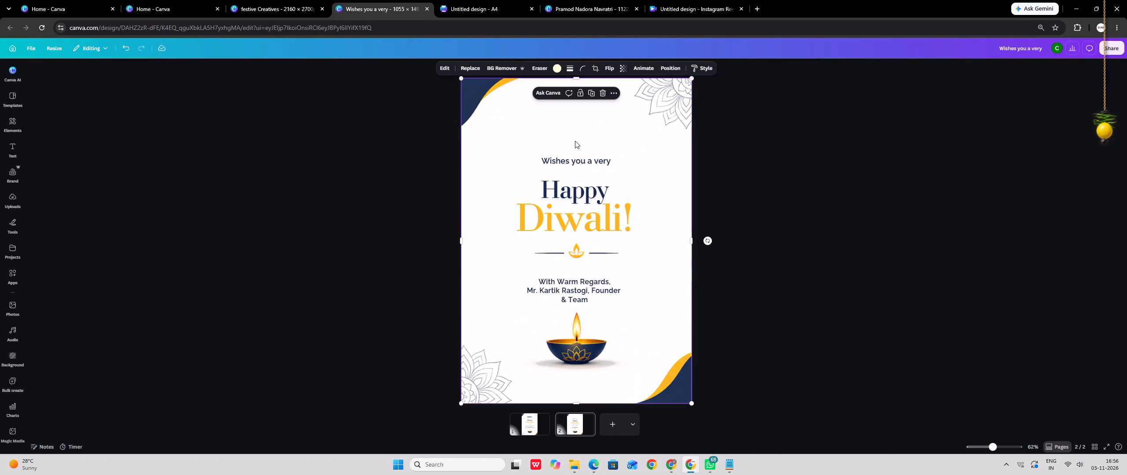
{"action": "left_click", "coordinate": [575, 141]}
{"action": "key", "text": "ctrl+v"}
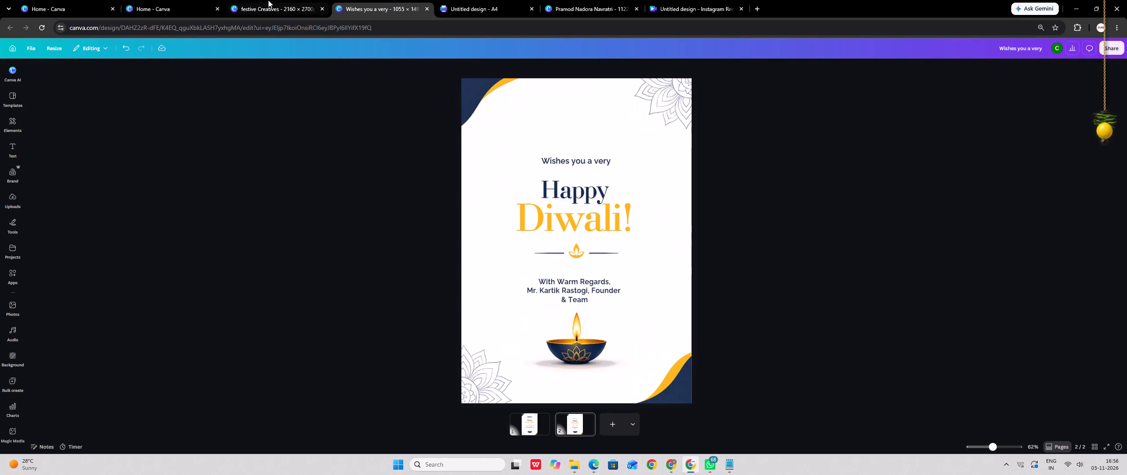
{"action": "left_click_drag", "start_coordinate": [506, 94], "coordinate": [580, 133]}
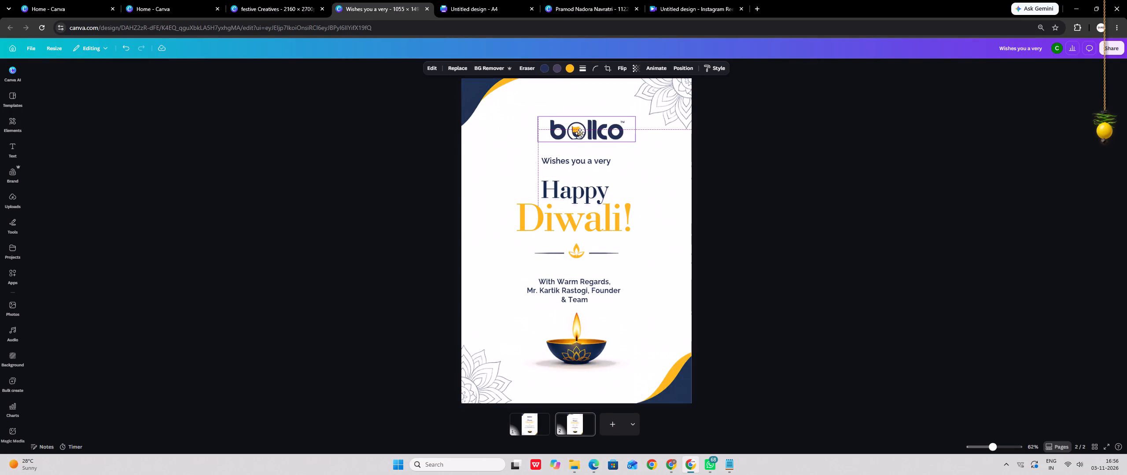
Centre the bollco logo horizontally on the page.
{"action": "left_click_drag", "start_coordinate": [580, 133], "coordinate": [565, 134]}
{"action": "left_click", "coordinate": [682, 64]}
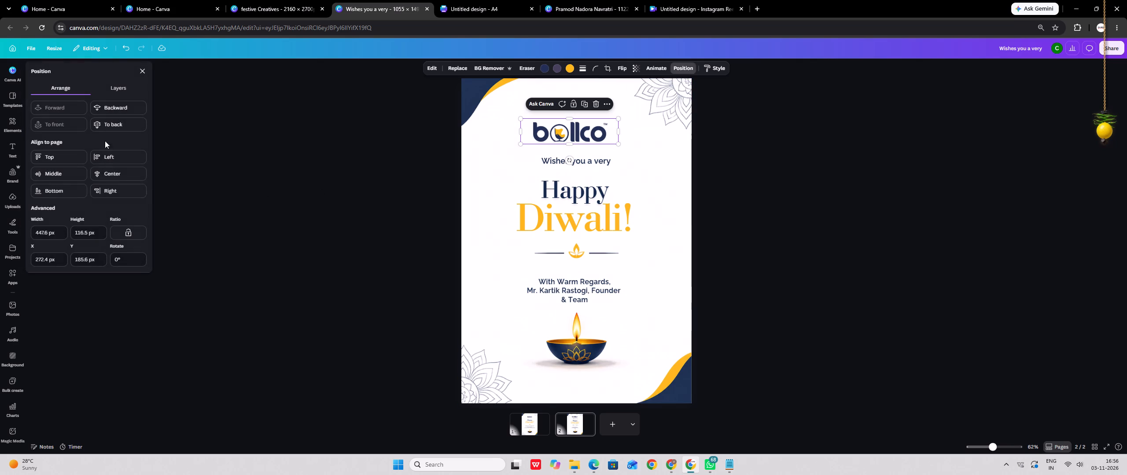
{"action": "left_click", "coordinate": [133, 176]}
{"action": "left_click", "coordinate": [335, 196]}
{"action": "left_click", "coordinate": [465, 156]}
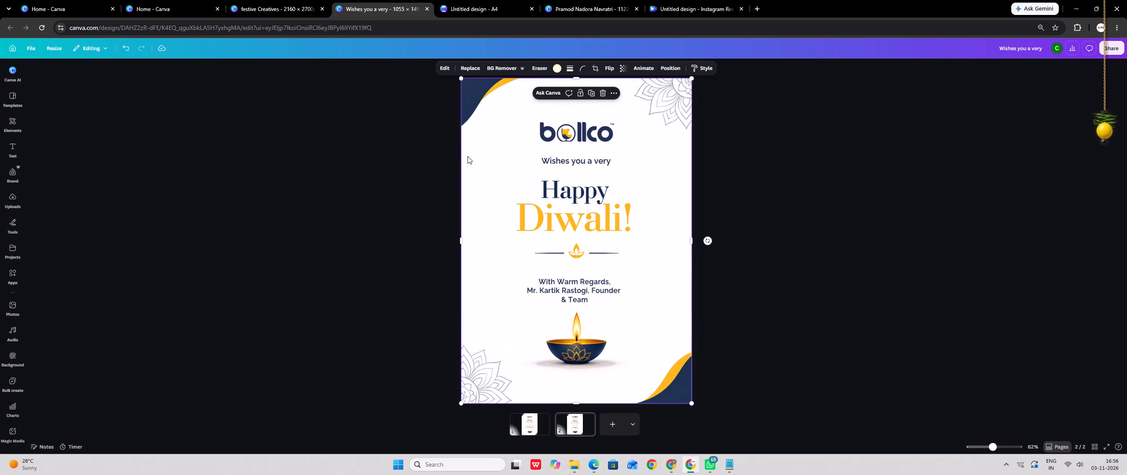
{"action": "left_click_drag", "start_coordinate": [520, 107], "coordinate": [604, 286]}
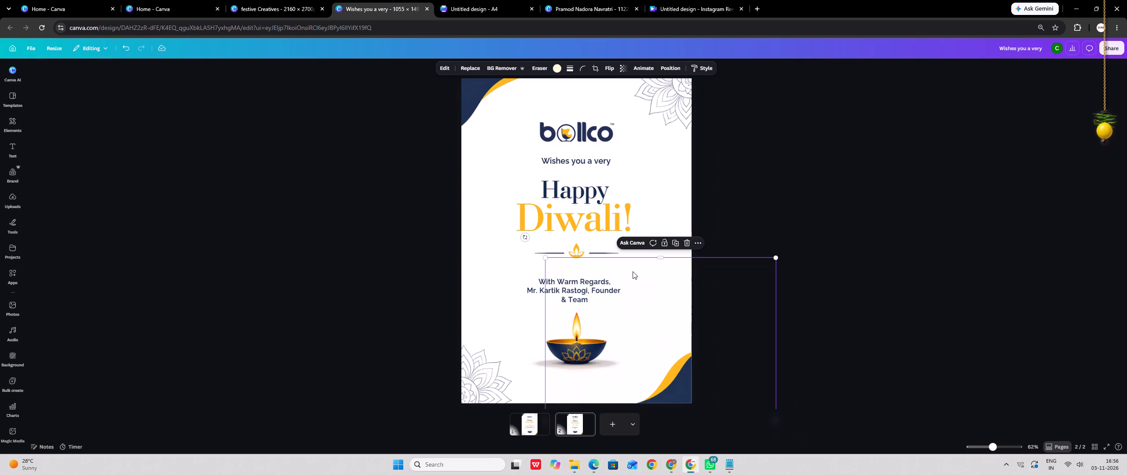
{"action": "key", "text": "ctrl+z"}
Centre-align the logo, greeting line, "Happy", "Diwali!", divider, closing text and diya with one another.
{"action": "left_click", "coordinate": [595, 133]}
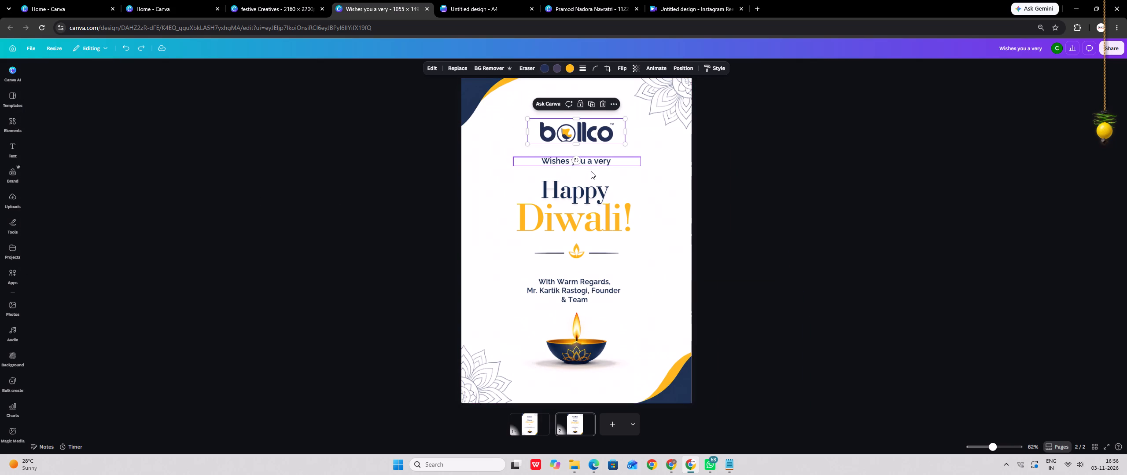
{"action": "left_click", "coordinate": [561, 157], "text": "shift"}
{"action": "left_click", "coordinate": [577, 201], "text": "shift"}
{"action": "left_click", "coordinate": [579, 190], "text": "shift"}
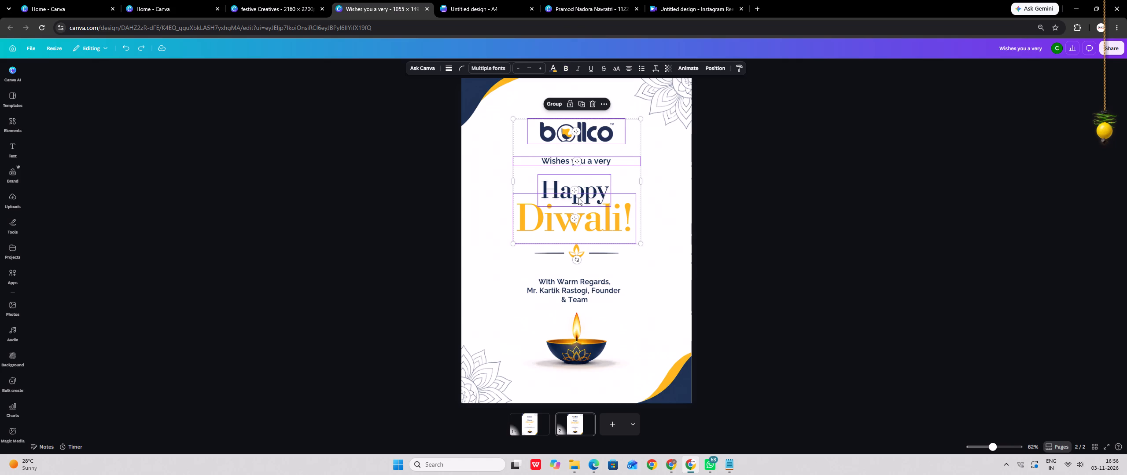
{"action": "left_click", "coordinate": [578, 256], "text": "shift"}
{"action": "left_click", "coordinate": [586, 252], "text": "shift"}
{"action": "left_click", "coordinate": [582, 284], "text": "shift"}
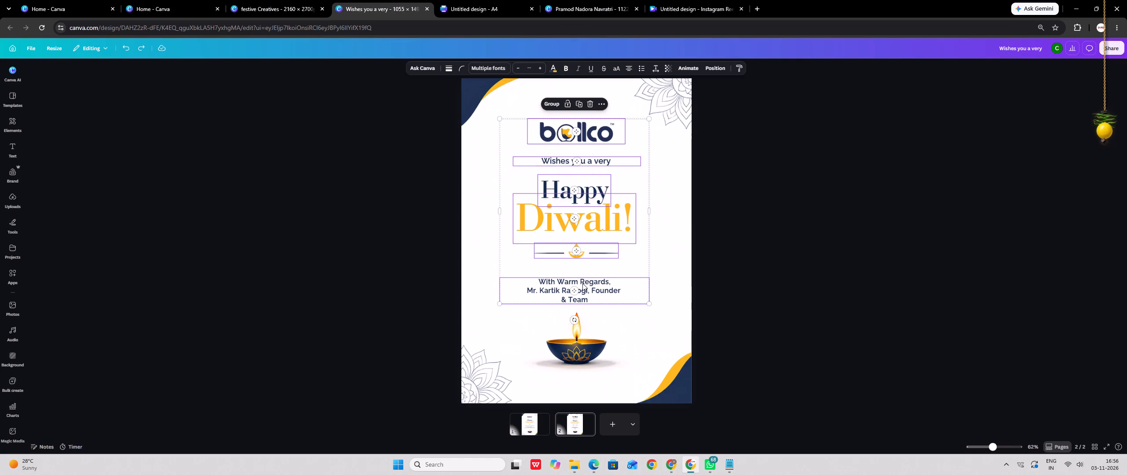
{"action": "left_click", "coordinate": [565, 335], "text": "shift"}
{"action": "left_click", "coordinate": [726, 66]}
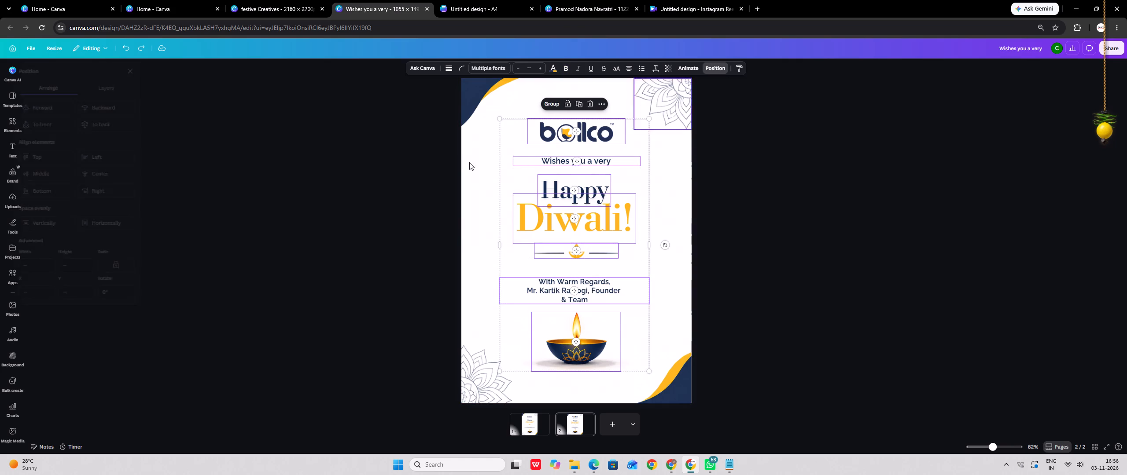
{"action": "left_click", "coordinate": [118, 170]}
{"action": "double_click", "coordinate": [224, 189]}
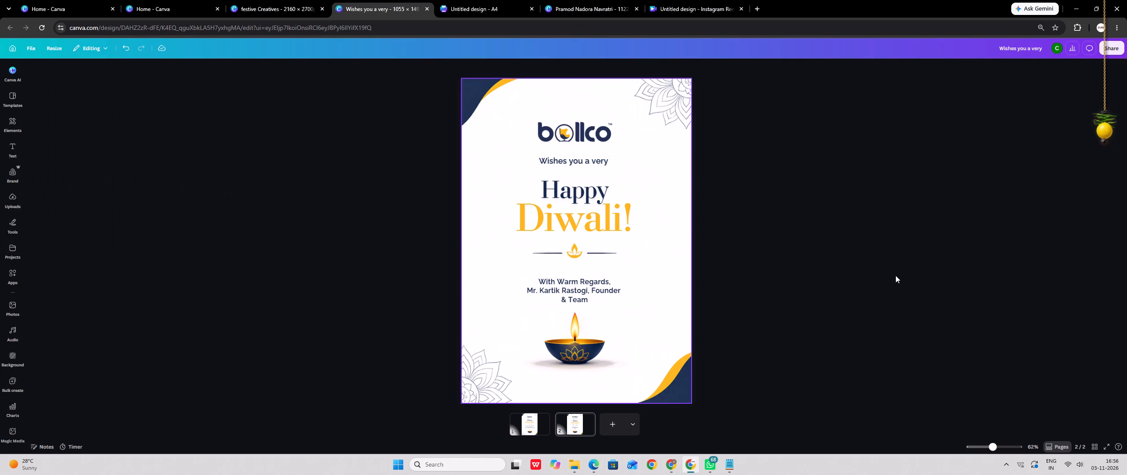
{"action": "left_click", "coordinate": [895, 275]}
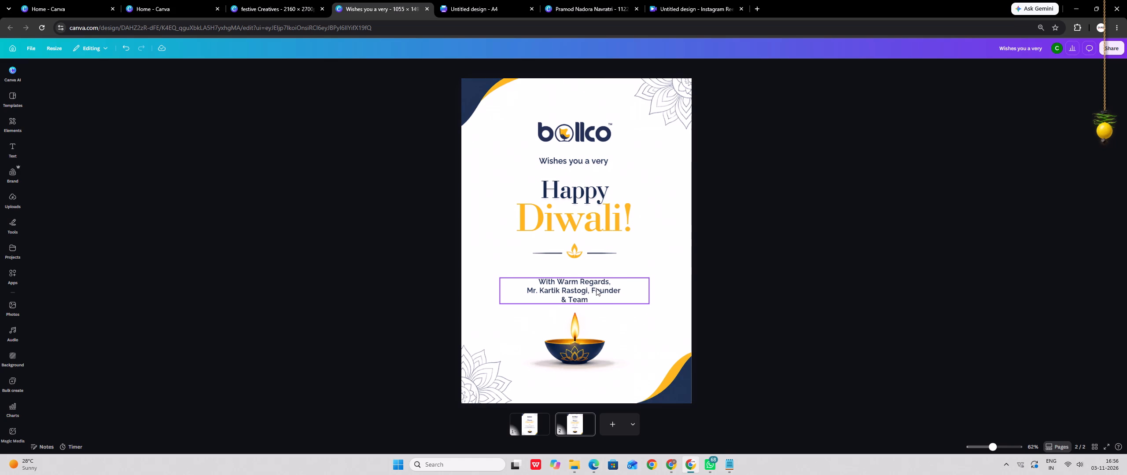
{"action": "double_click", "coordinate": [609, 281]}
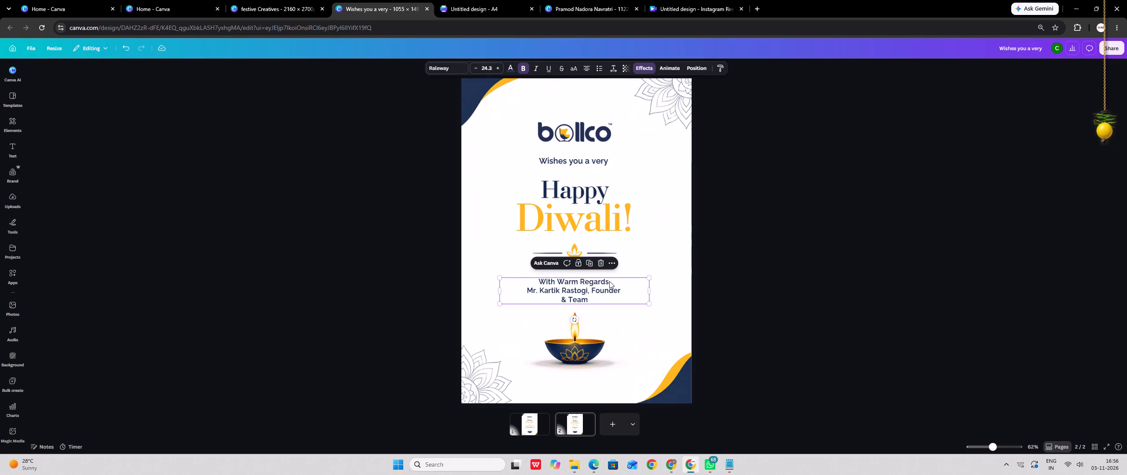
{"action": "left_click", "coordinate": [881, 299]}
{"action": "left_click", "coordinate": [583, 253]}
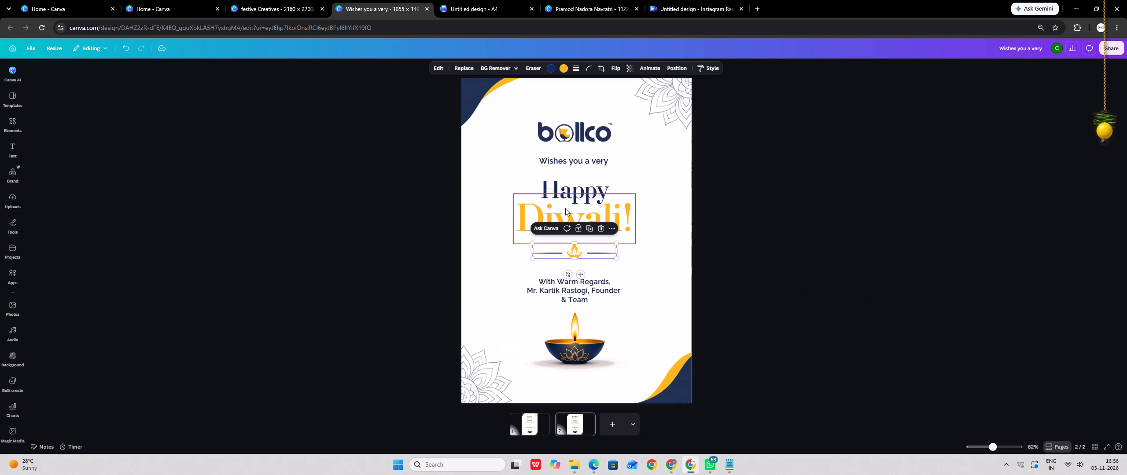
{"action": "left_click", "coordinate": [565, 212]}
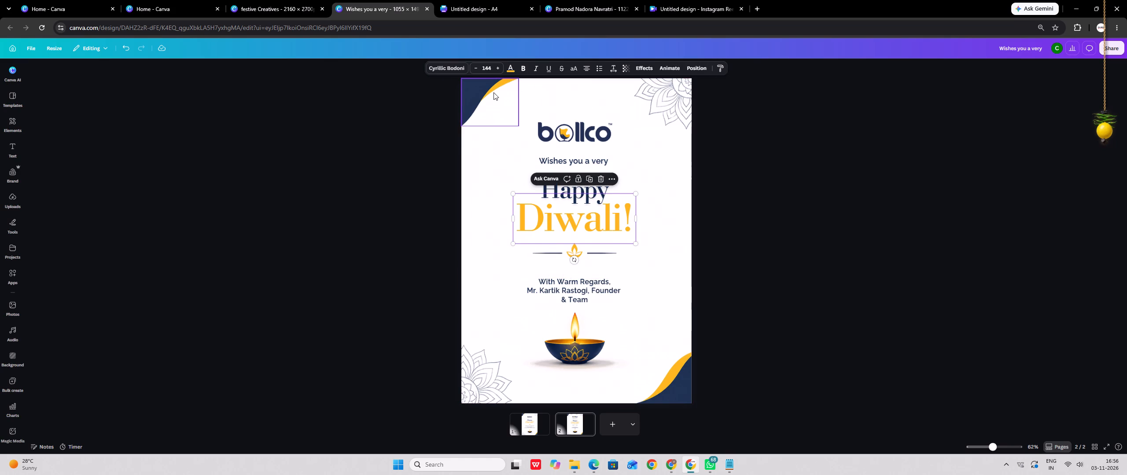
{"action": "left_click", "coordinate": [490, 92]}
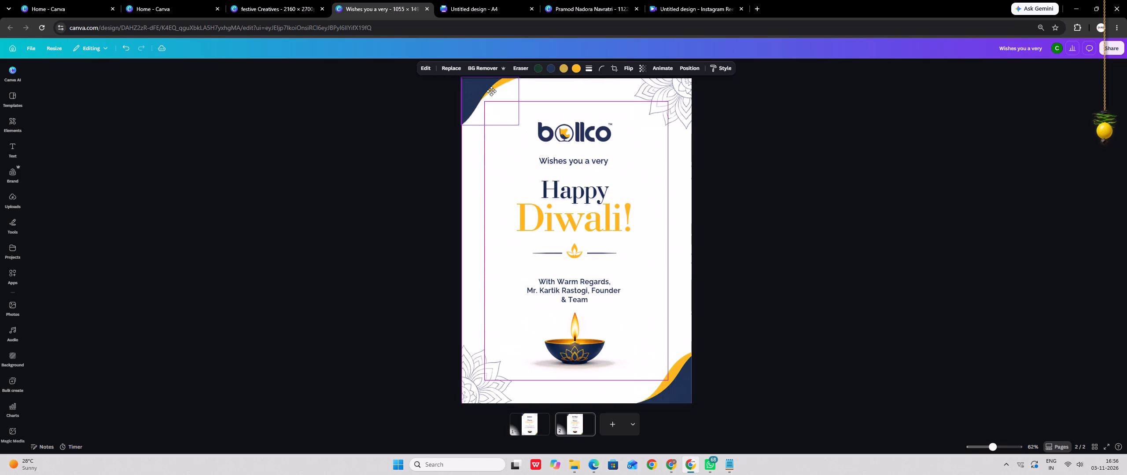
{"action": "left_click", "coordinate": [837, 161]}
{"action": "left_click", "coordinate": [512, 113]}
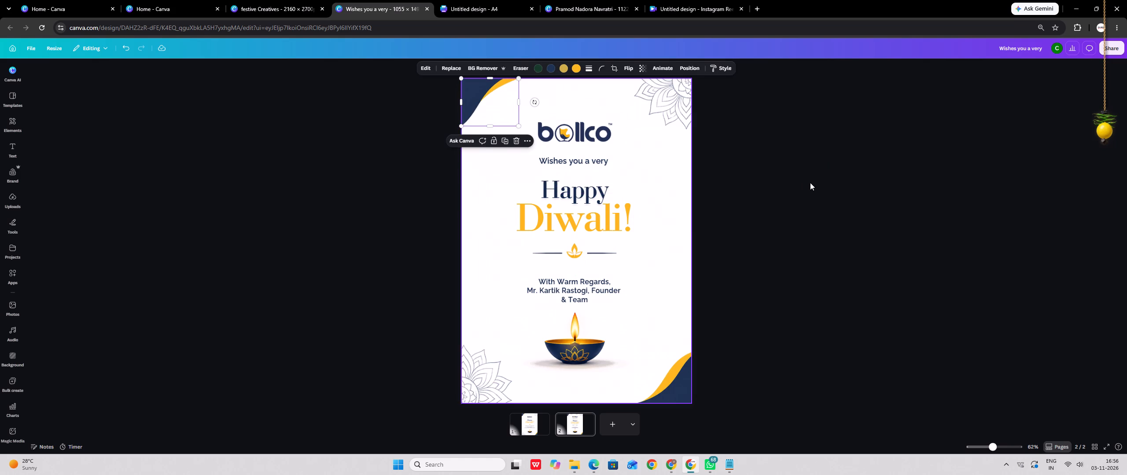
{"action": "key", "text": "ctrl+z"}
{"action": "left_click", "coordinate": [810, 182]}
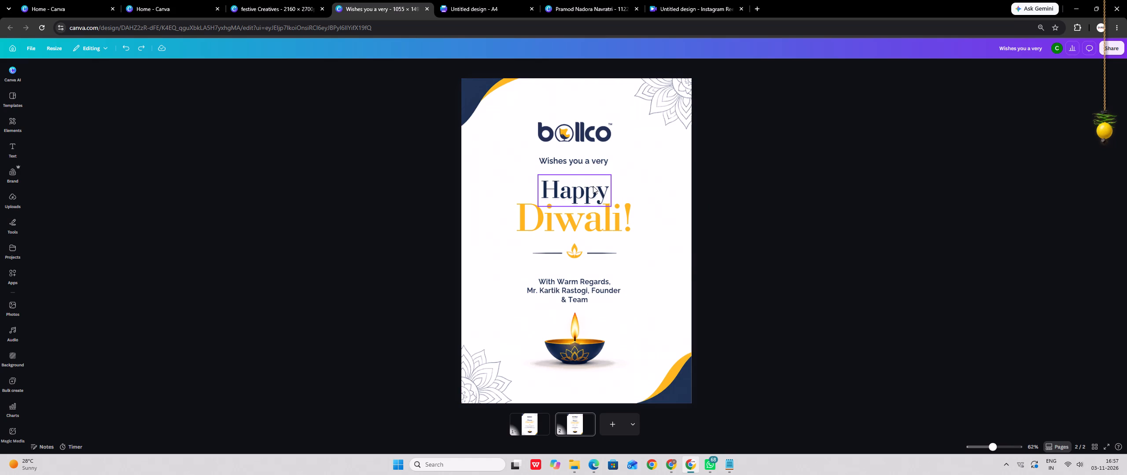
Search the templates for "diwali wish theam" and look through the Diwali designs for ideas.
{"action": "left_click", "coordinate": [7, 146]}
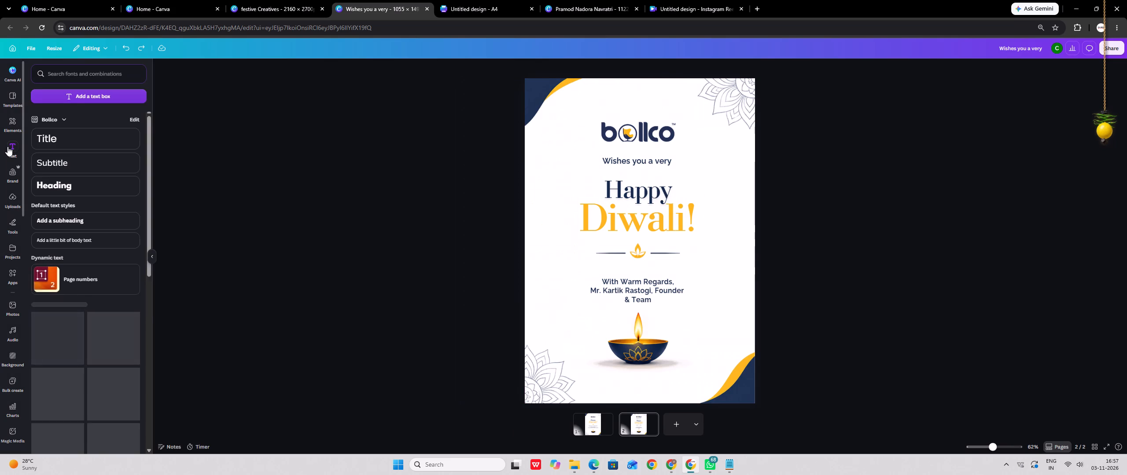
{"action": "left_click", "coordinate": [12, 101]}
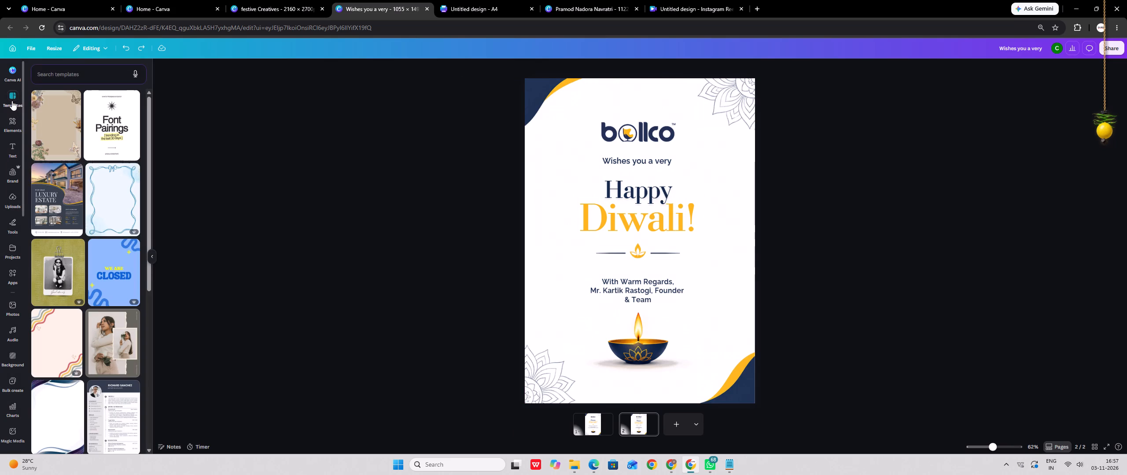
{"action": "left_click", "coordinate": [87, 74]}
{"action": "type", "text": "DI"}
{"action": "type", "text": "WALI"}
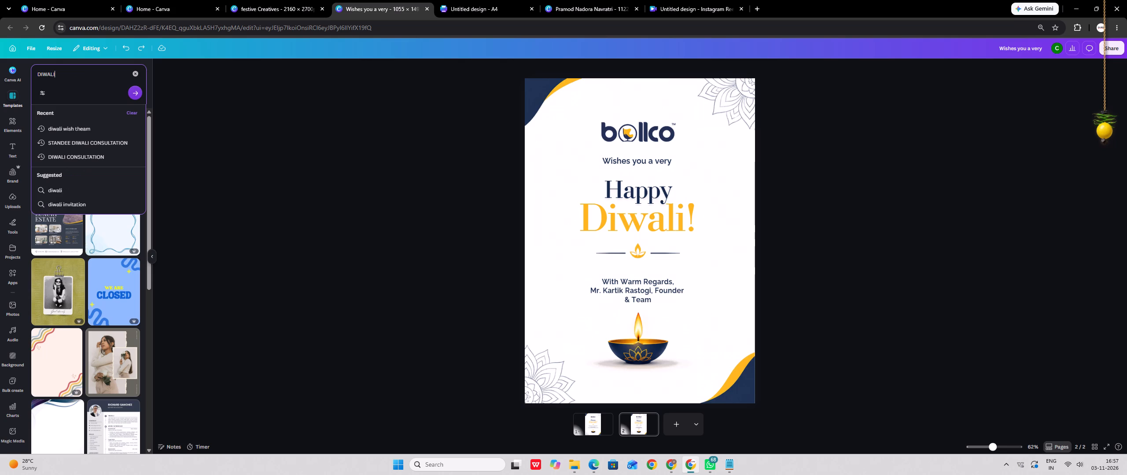
{"action": "left_click", "coordinate": [102, 130]}
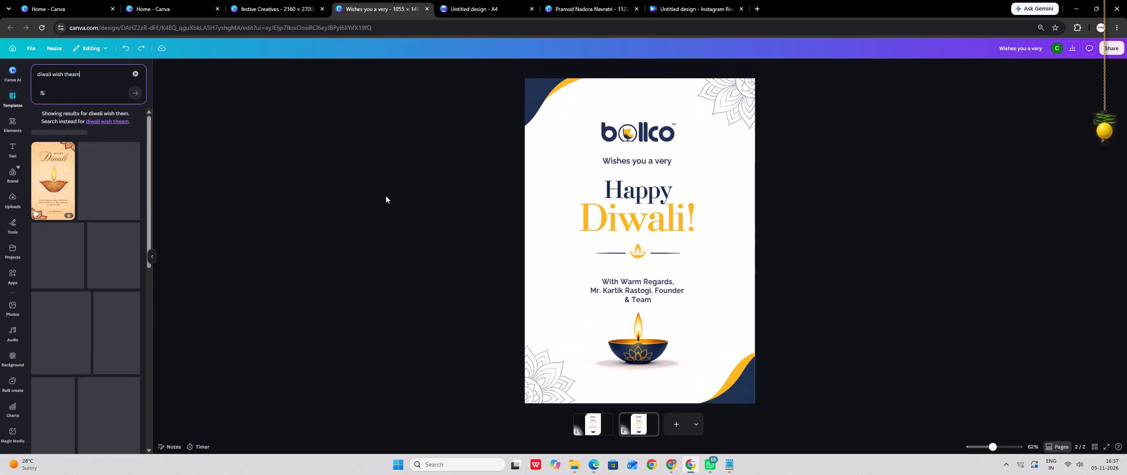
{"action": "scroll", "coordinate": [94, 242], "scroll_direction": "down", "scroll_amount": 2}
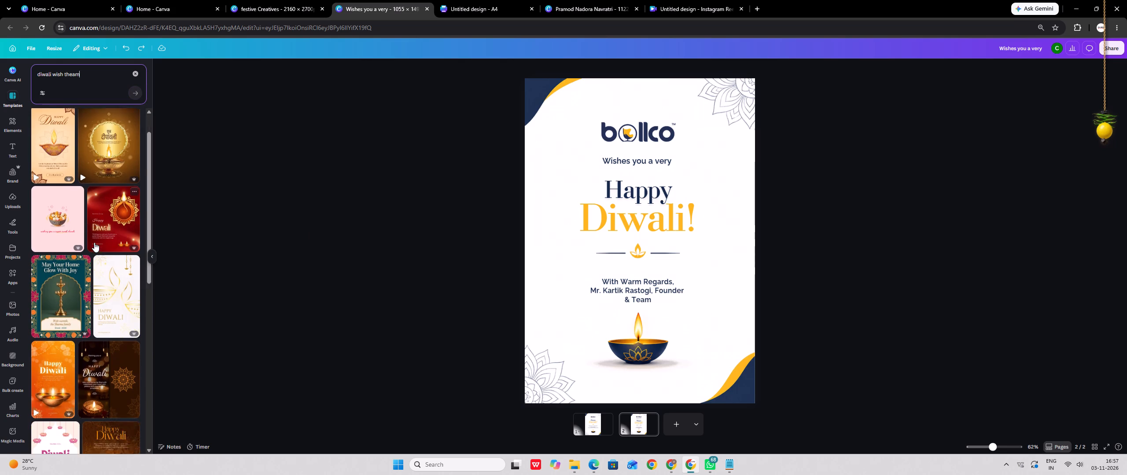
{"action": "scroll", "coordinate": [94, 242], "scroll_direction": "down", "scroll_amount": 3}
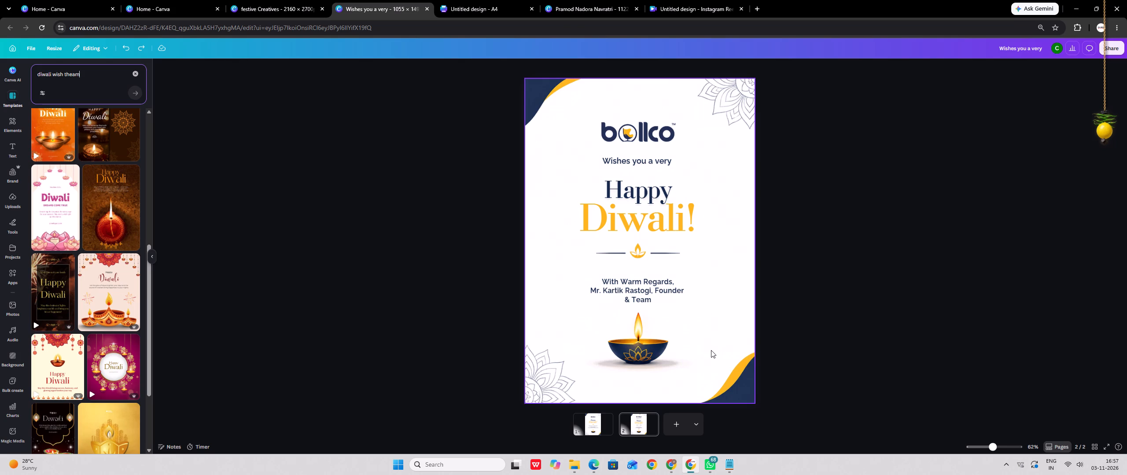
Capitalise the greeting line under the logo so it reads "Wishes You A Very".
{"action": "double_click", "coordinate": [642, 156]}
{"action": "left_click", "coordinate": [1014, 173]}
{"action": "double_click", "coordinate": [632, 157]}
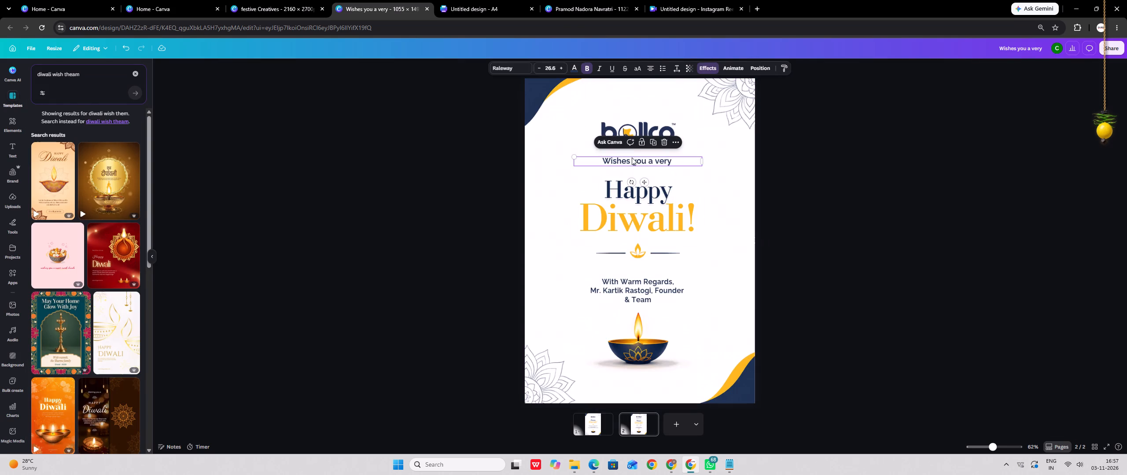
{"action": "left_click", "coordinate": [610, 161]}
{"action": "key", "text": "BackSpace"}
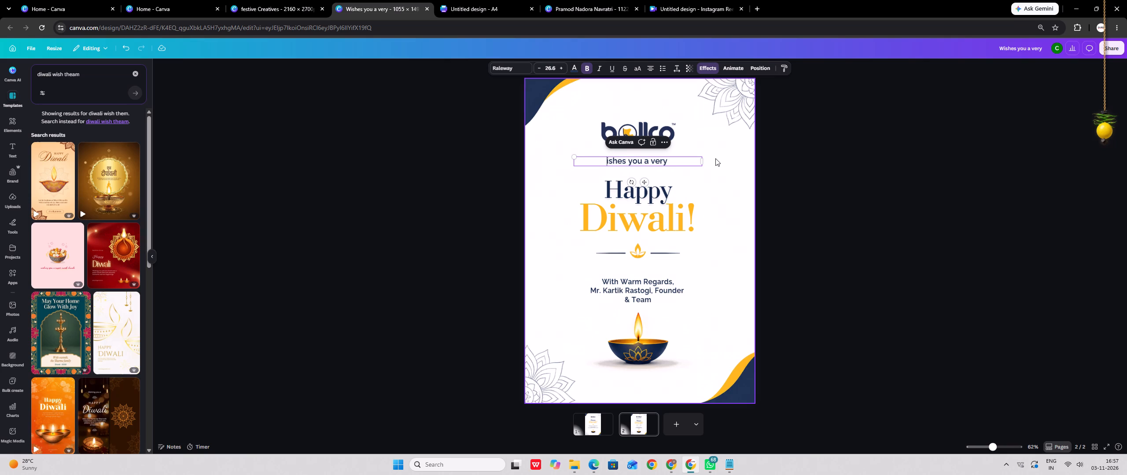
{"action": "key", "text": "w"}
{"action": "left_click", "coordinate": [637, 161]}
{"action": "key", "text": "BackSpace"}
{"action": "key", "text": "y"}
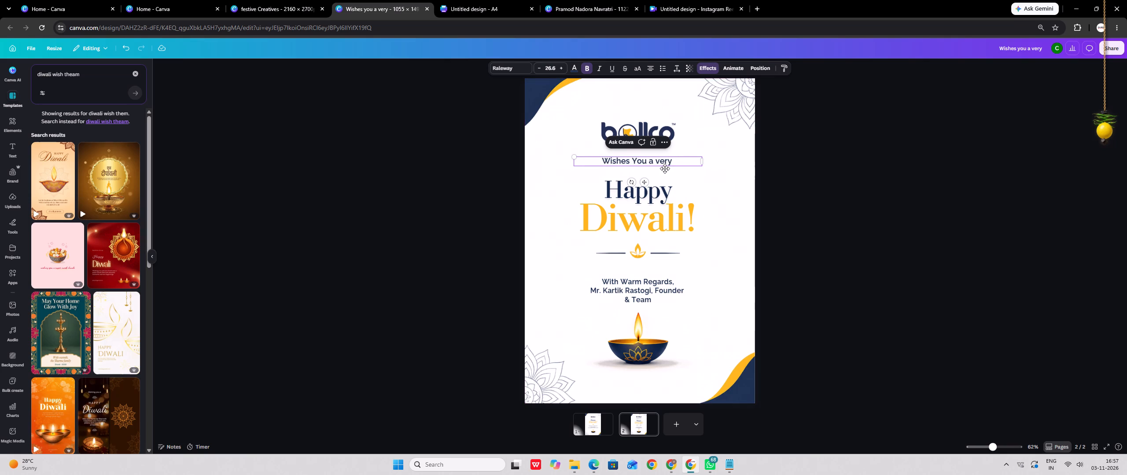
{"action": "left_click", "coordinate": [652, 162]}
{"action": "key", "text": "BackSpace"}
{"action": "key", "text": "a"}
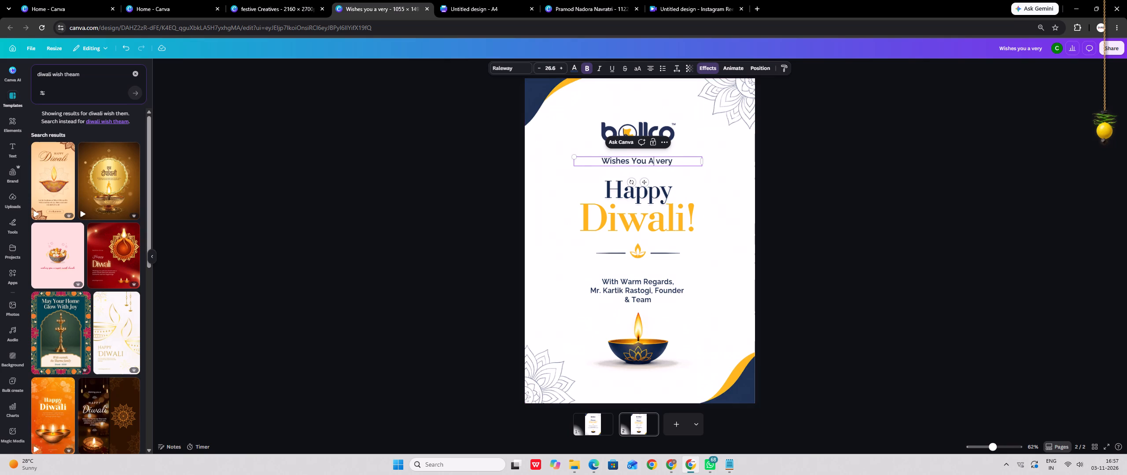
{"action": "left_click", "coordinate": [663, 159]}
{"action": "key", "text": "Left"}
{"action": "key", "text": "BackSpace"}
{"action": "key", "text": "v"}
{"action": "left_click", "coordinate": [900, 205]}
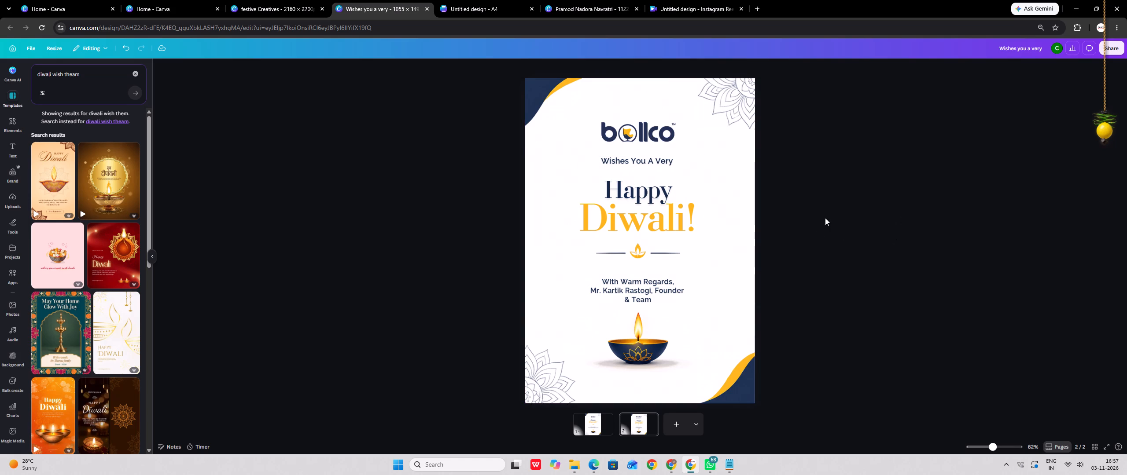
Centre-align the bollco logo, greeting line, "Happy", "Diwali!", divider, closing text and diya with one another.
{"action": "left_click", "coordinate": [671, 125]}
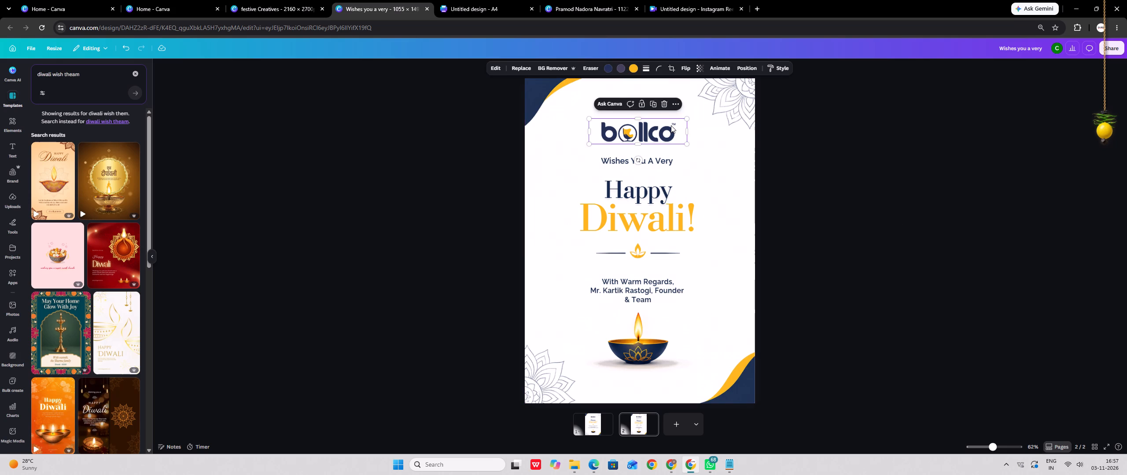
{"action": "left_click", "coordinate": [670, 162], "text": "shift"}
{"action": "left_click", "coordinate": [665, 198], "text": "shift"}
{"action": "left_click", "coordinate": [663, 187], "text": "shift"}
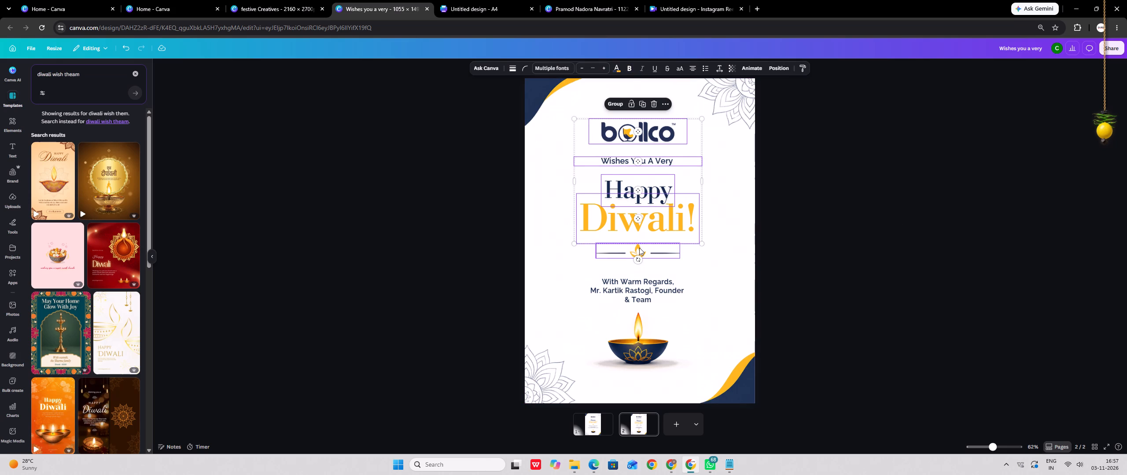
{"action": "left_click", "coordinate": [639, 248], "text": "shift"}
{"action": "left_click", "coordinate": [642, 292], "text": "shift"}
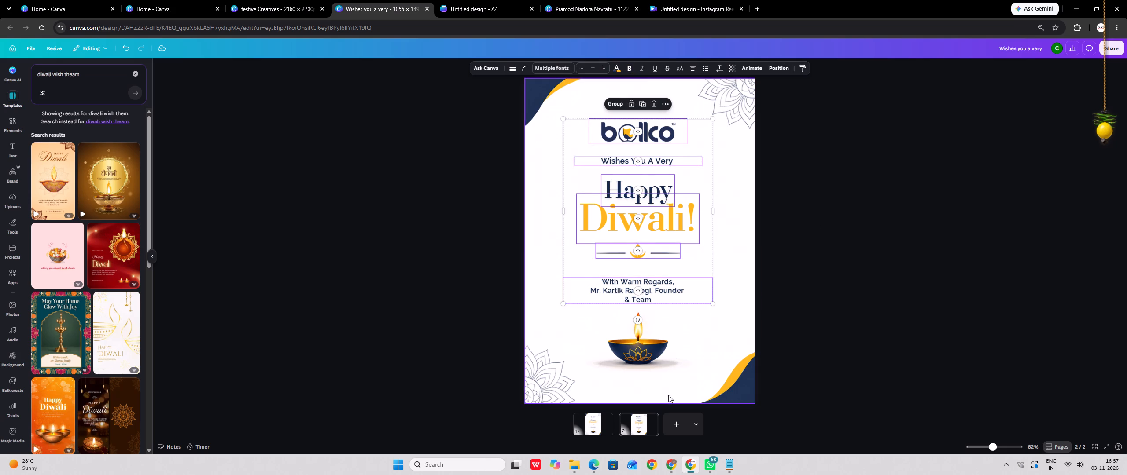
{"action": "left_click", "coordinate": [651, 349], "text": "shift"}
{"action": "left_click", "coordinate": [767, 69]}
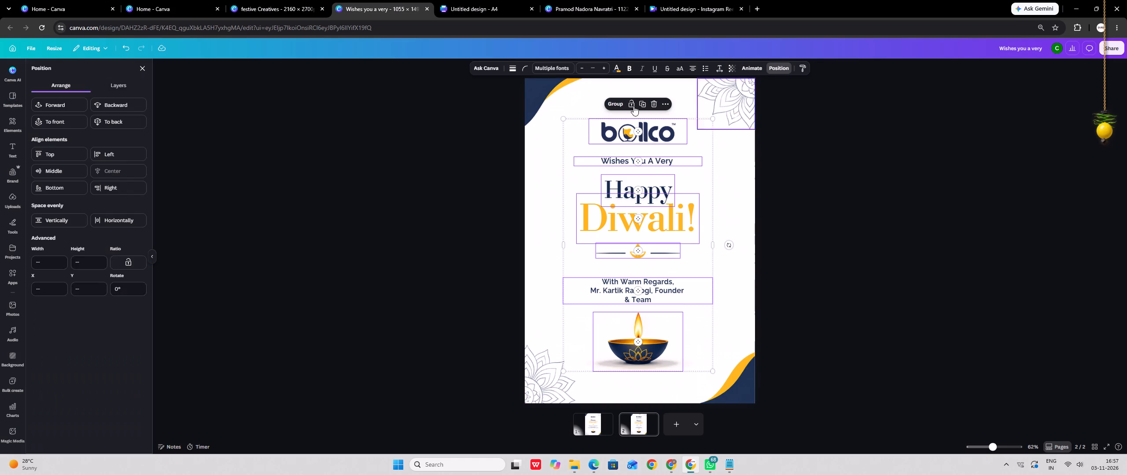
{"action": "left_click", "coordinate": [131, 171]}
{"action": "left_click", "coordinate": [309, 214]}
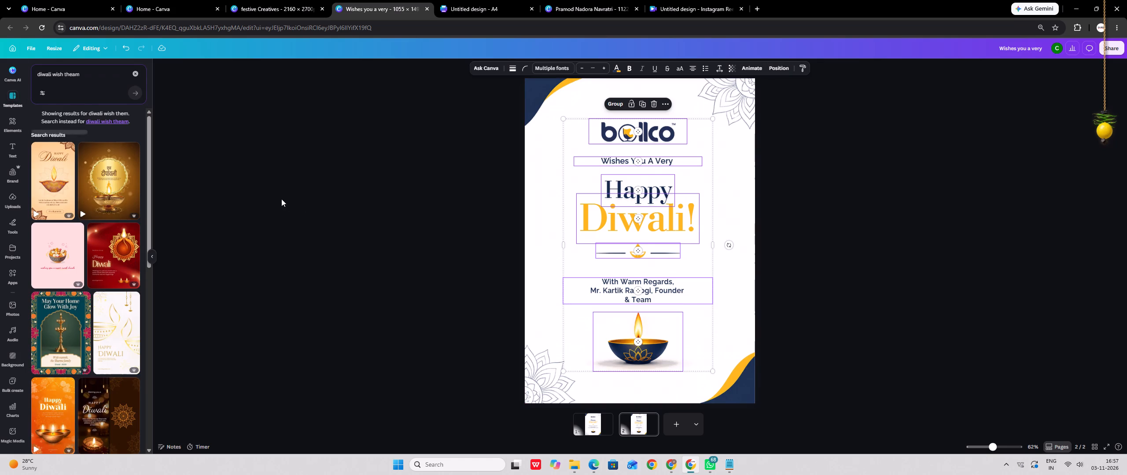
{"action": "left_click", "coordinate": [861, 218]}
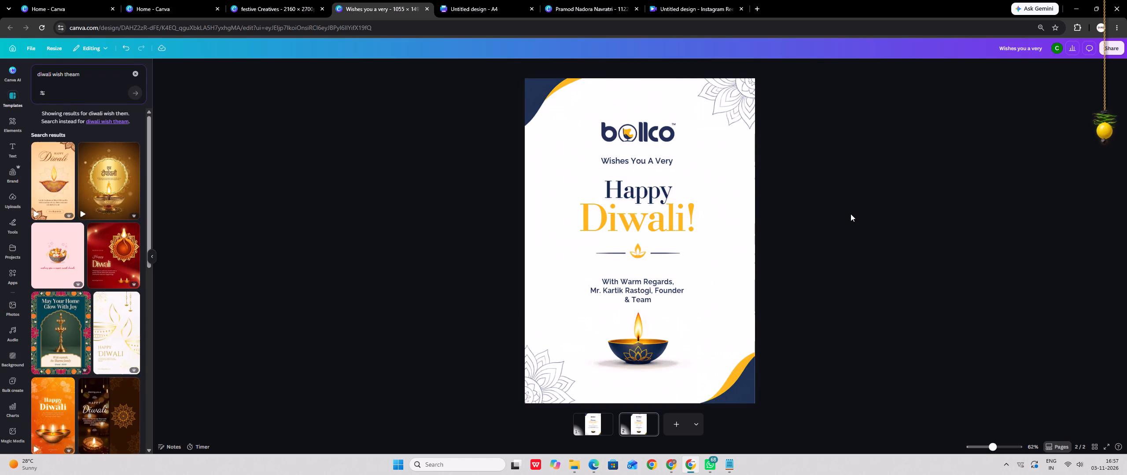
Remove the exclamation mark from the yellow heading so it reads "Diwali".
{"action": "left_click", "coordinate": [693, 221]}
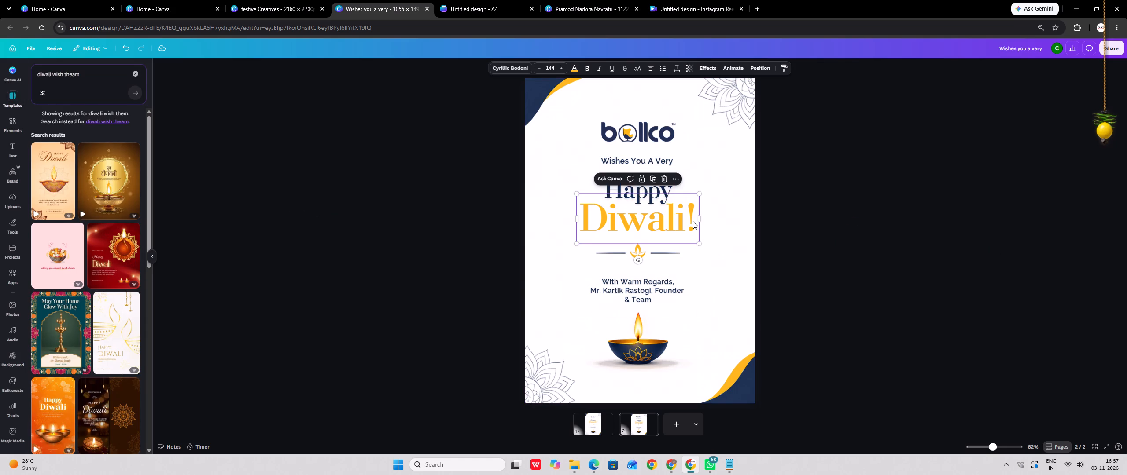
{"action": "triple_click", "coordinate": [693, 219]}
{"action": "left_click", "coordinate": [692, 218]}
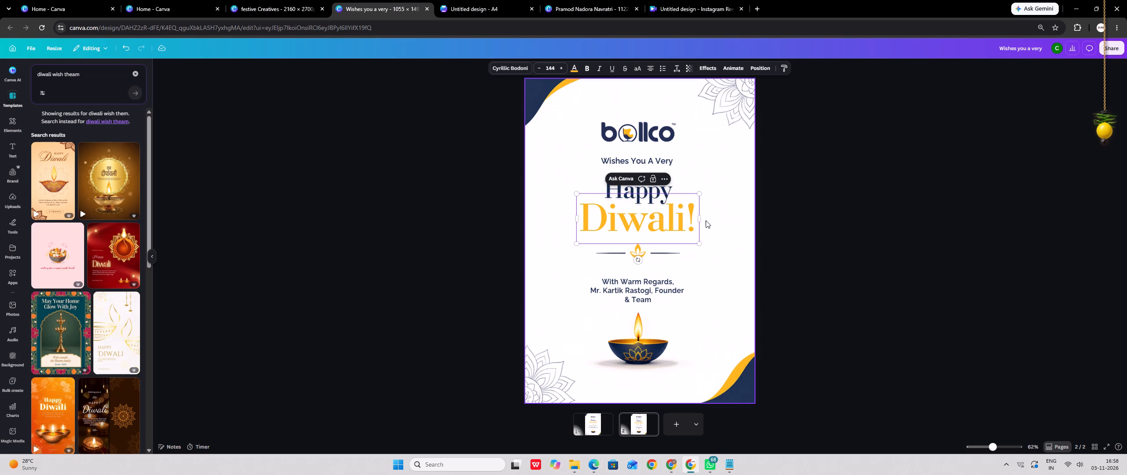
{"action": "key", "text": "BackSpace"}
{"action": "left_click", "coordinate": [896, 239]}
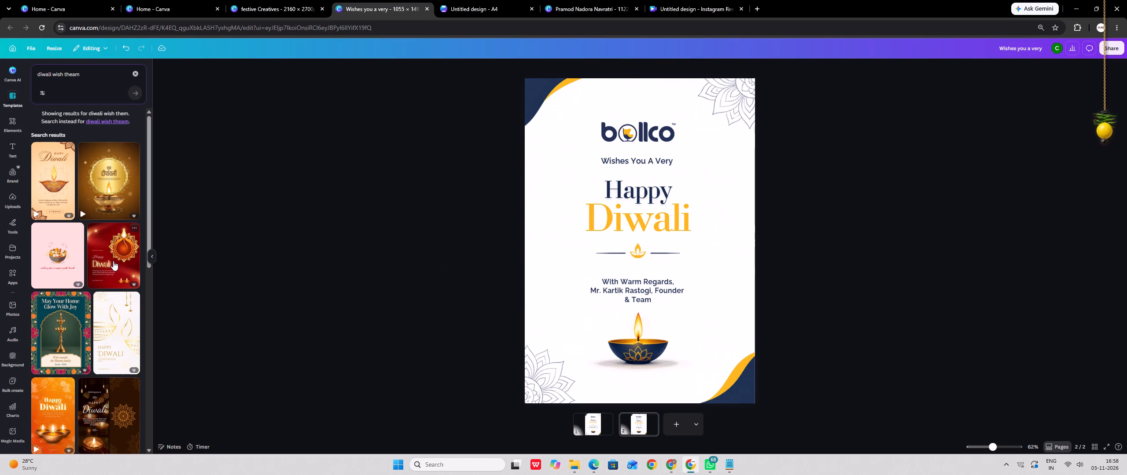
Delete the two navy-and-yellow wave shapes from the corners of the second page, keeping the mandalas.
{"action": "left_click", "coordinate": [516, 374]}
{"action": "left_click", "coordinate": [540, 377]}
{"action": "left_click", "coordinate": [736, 377]}
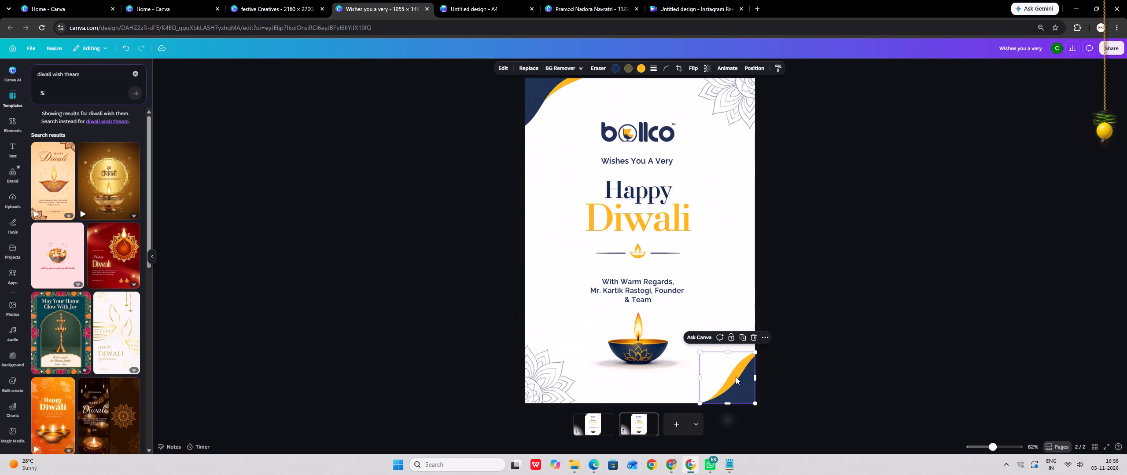
{"action": "key", "text": "BackSpace"}
{"action": "left_click", "coordinate": [545, 97]}
{"action": "key", "text": "BackSpace"}
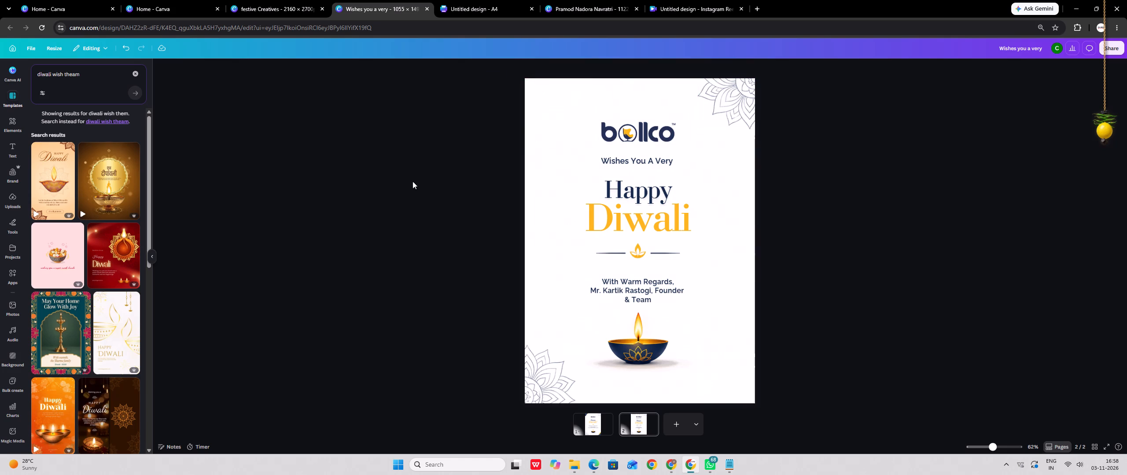
Add a blank third page to the design for another Diwali layout.
{"action": "scroll", "coordinate": [10, 322], "scroll_direction": "down", "scroll_amount": 1}
{"action": "scroll", "coordinate": [21, 318], "scroll_direction": "up", "scroll_amount": 1}
{"action": "scroll", "coordinate": [26, 317], "scroll_direction": "down", "scroll_amount": 1}
{"action": "scroll", "coordinate": [97, 347], "scroll_direction": "down", "scroll_amount": 4}
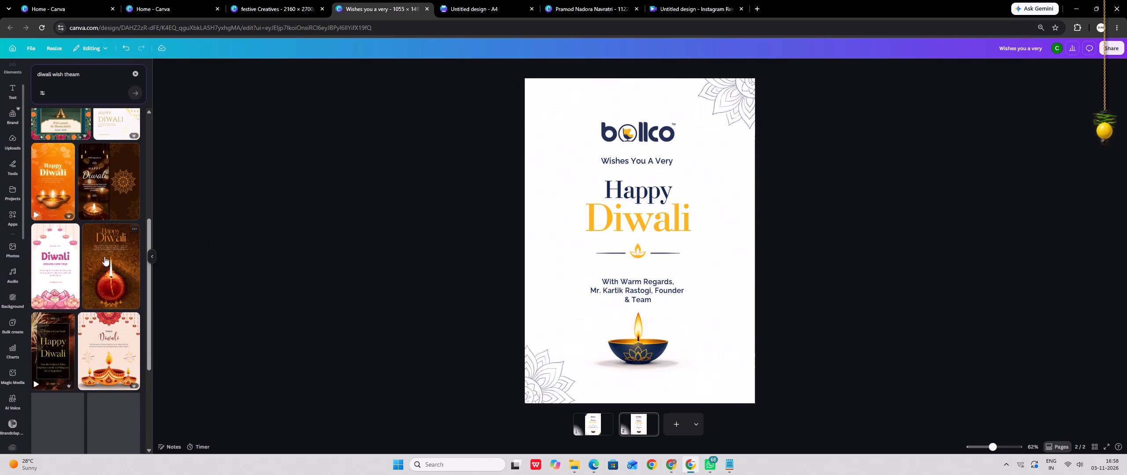
{"action": "scroll", "coordinate": [104, 256], "scroll_direction": "up", "scroll_amount": 1}
{"action": "left_click", "coordinate": [671, 422]}
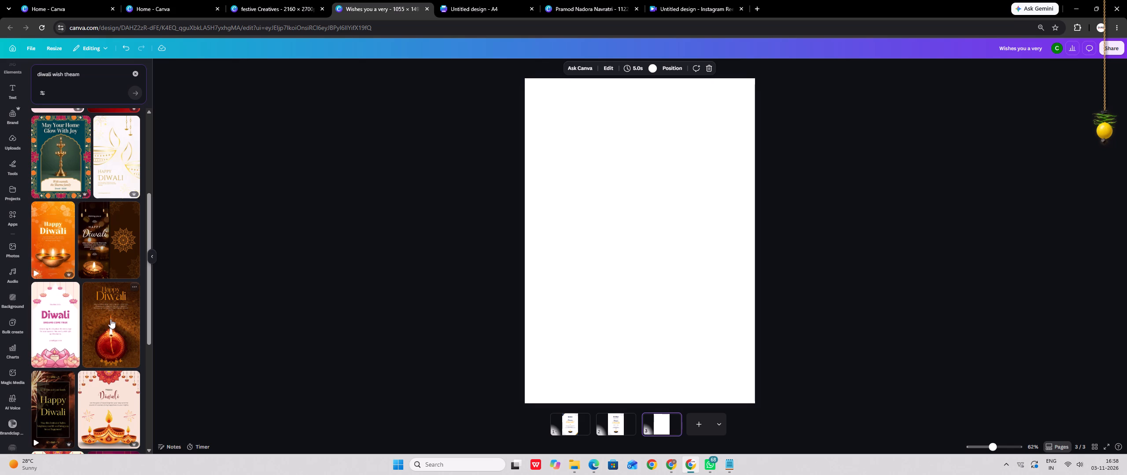
Browse the Diwali templates and apply the plum and cream "Warm Wishes This Diwali" design to the blank page.
{"action": "scroll", "coordinate": [111, 257], "scroll_direction": "up", "scroll_amount": 4}
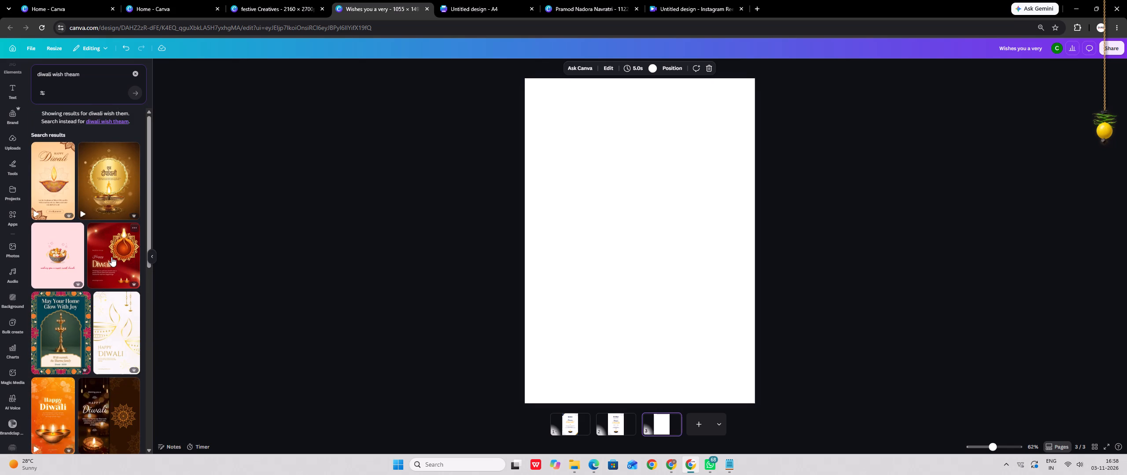
{"action": "scroll", "coordinate": [111, 257], "scroll_direction": "down", "scroll_amount": 1}
{"action": "scroll", "coordinate": [111, 257], "scroll_direction": "up", "scroll_amount": 1}
{"action": "scroll", "coordinate": [111, 257], "scroll_direction": "down", "scroll_amount": 5}
{"action": "scroll", "coordinate": [111, 257], "scroll_direction": "up", "scroll_amount": 1}
{"action": "scroll", "coordinate": [111, 257], "scroll_direction": "down", "scroll_amount": 1}
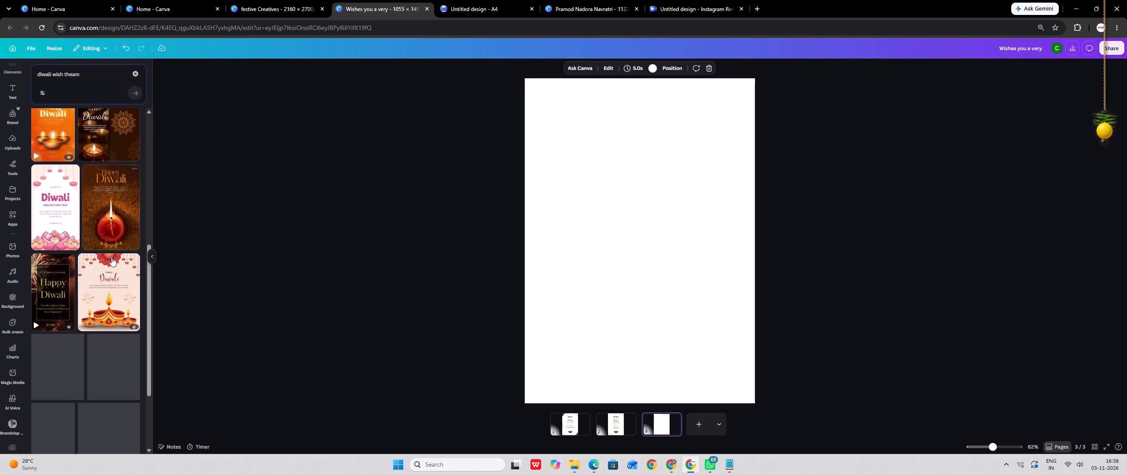
{"action": "scroll", "coordinate": [111, 257], "scroll_direction": "down", "scroll_amount": 2}
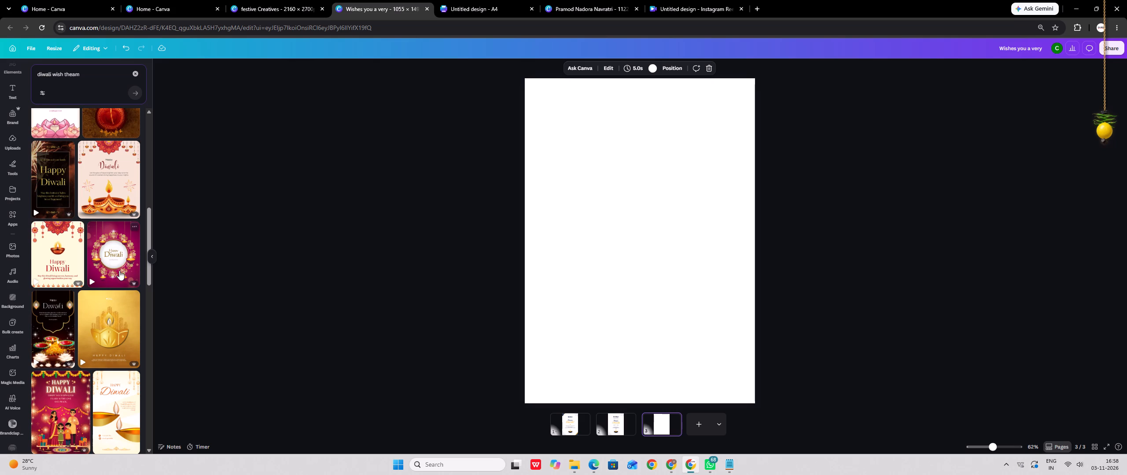
{"action": "scroll", "coordinate": [119, 270], "scroll_direction": "down", "scroll_amount": 3}
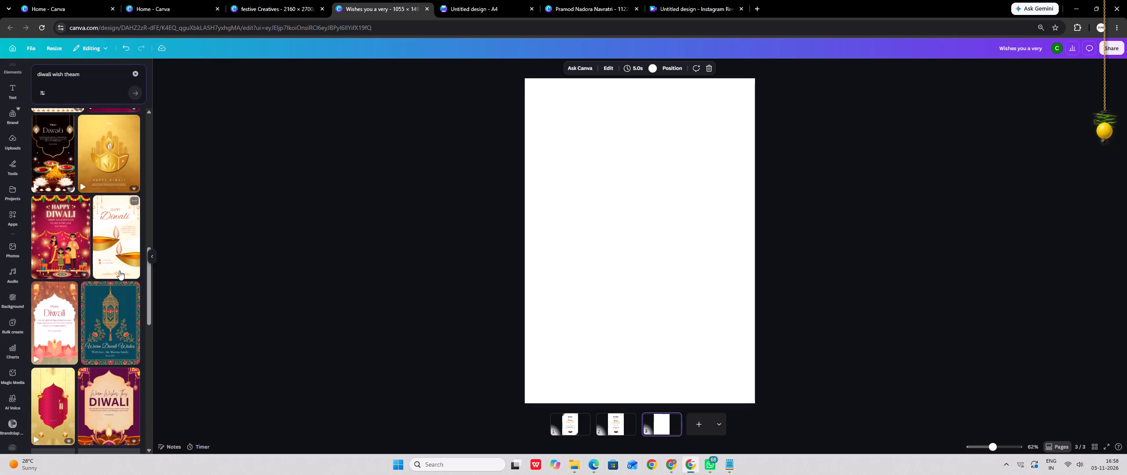
{"action": "scroll", "coordinate": [119, 270], "scroll_direction": "up", "scroll_amount": 2}
{"action": "scroll", "coordinate": [120, 270], "scroll_direction": "down", "scroll_amount": 1}
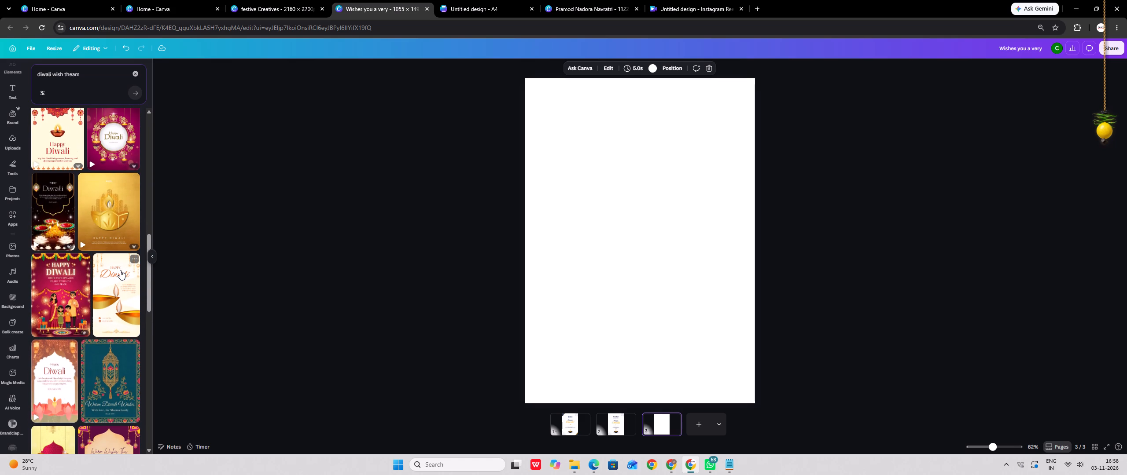
{"action": "scroll", "coordinate": [120, 270], "scroll_direction": "down", "scroll_amount": 2}
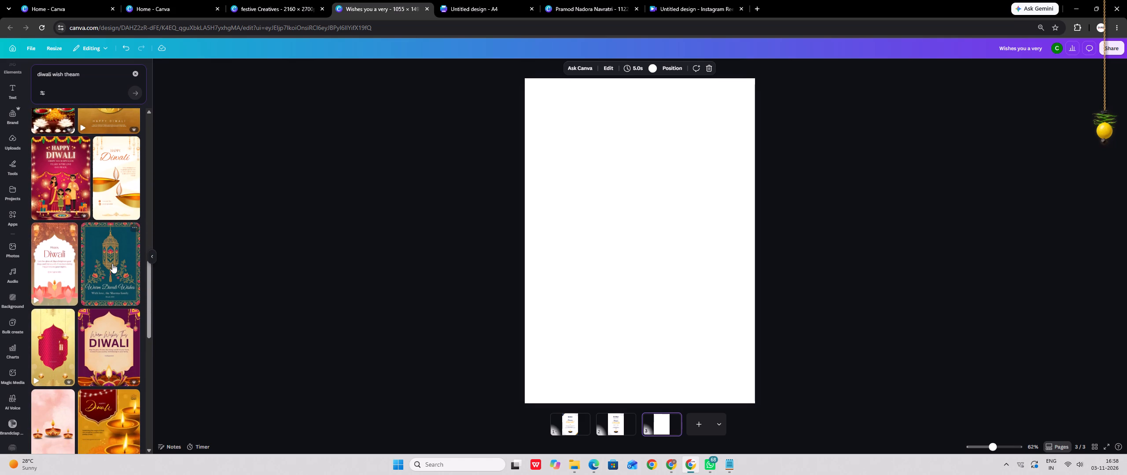
{"action": "left_click", "coordinate": [108, 360]}
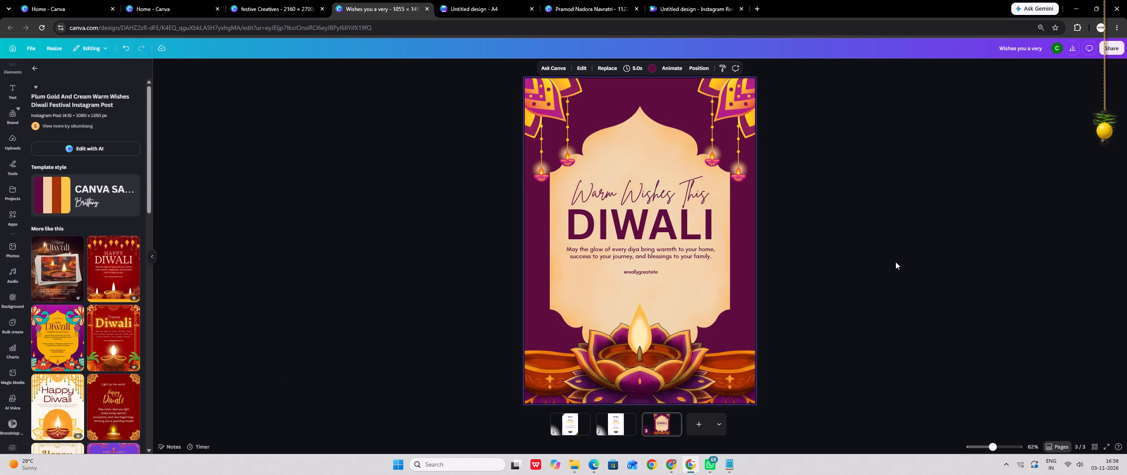
Change the third page's background from plum to the navy blue already used in this design.
{"action": "left_click", "coordinate": [648, 196]}
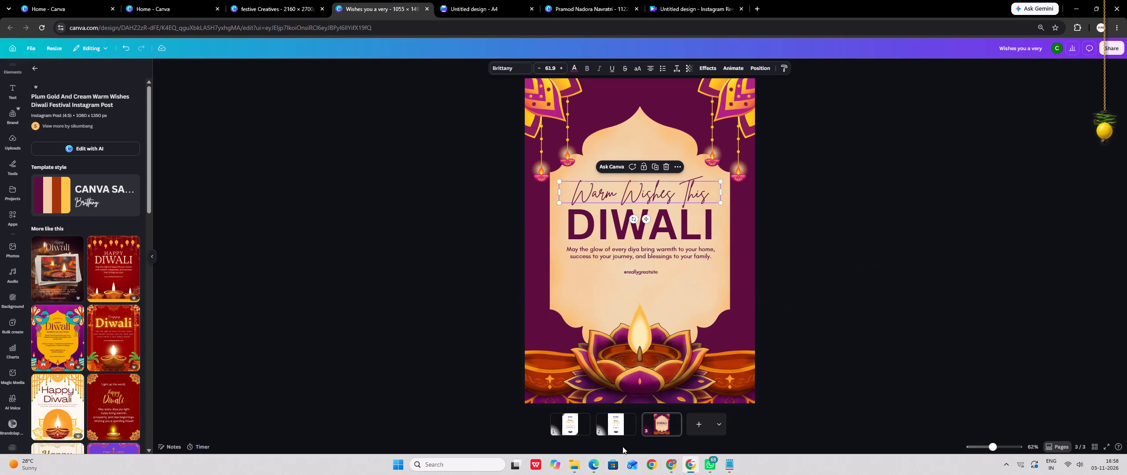
{"action": "left_click", "coordinate": [617, 427]}
{"action": "left_click", "coordinate": [921, 338]}
{"action": "left_click", "coordinate": [674, 427]}
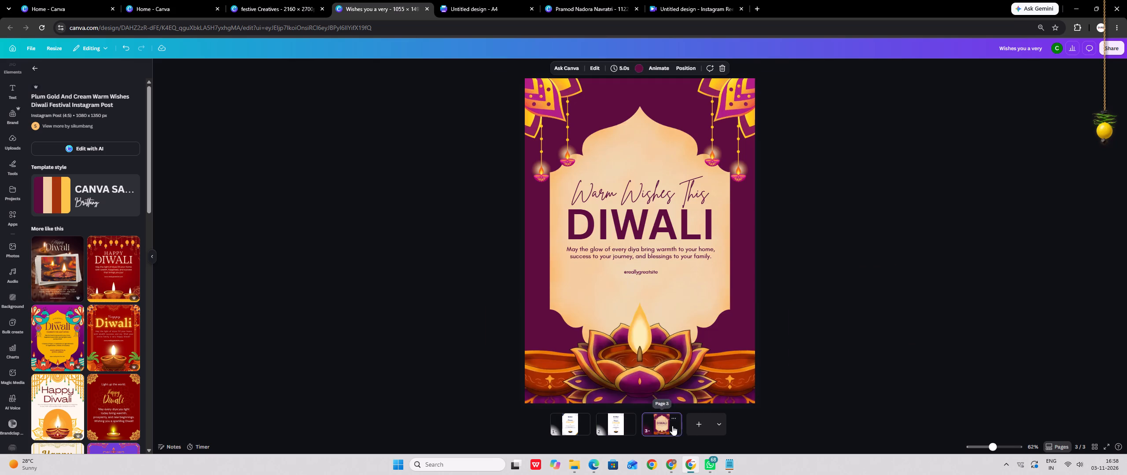
{"action": "left_click", "coordinate": [542, 274]}
{"action": "left_click", "coordinate": [650, 69]}
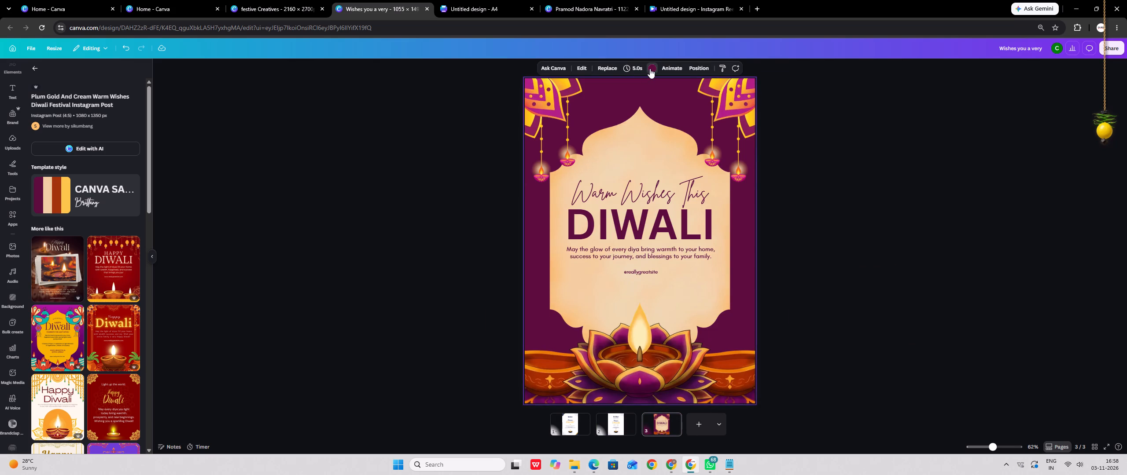
{"action": "left_click", "coordinate": [54, 145]}
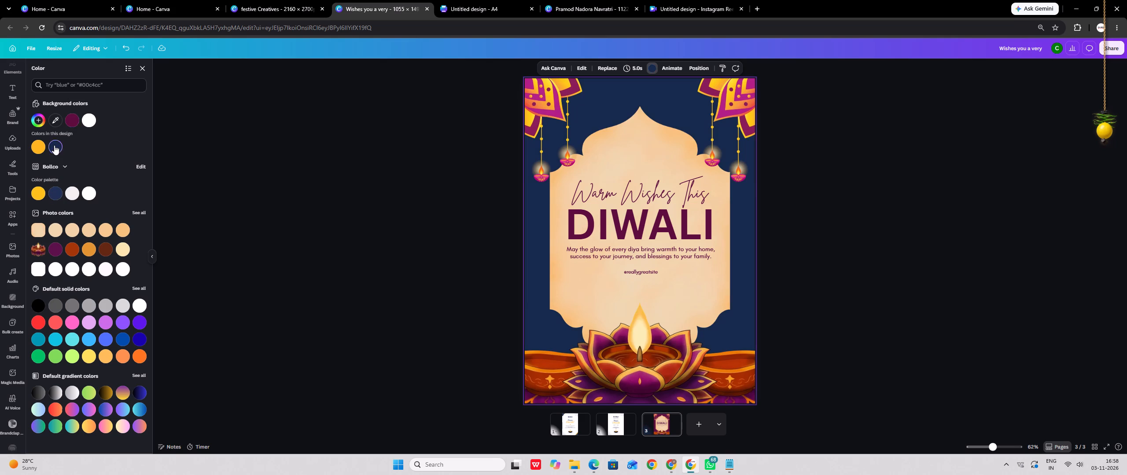
{"action": "left_click", "coordinate": [357, 248]}
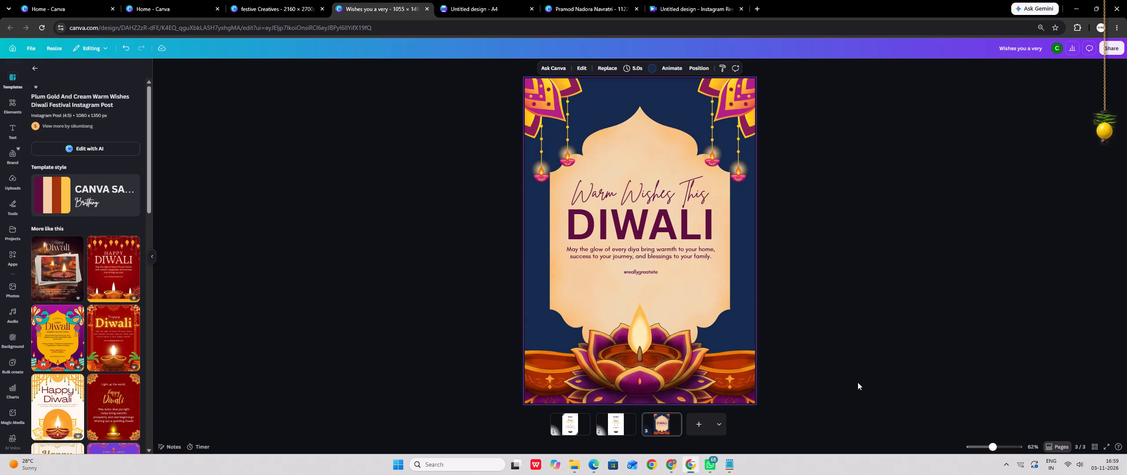
Delete the placeholder social handle below the message on the third page.
{"action": "left_click", "coordinate": [630, 272]}
{"action": "key", "text": "BackSpace"}
Change the script line to "Happy" and replace the message with the "With Warm Regards" sign-off from the founder and team.
{"action": "left_click", "coordinate": [641, 251]}
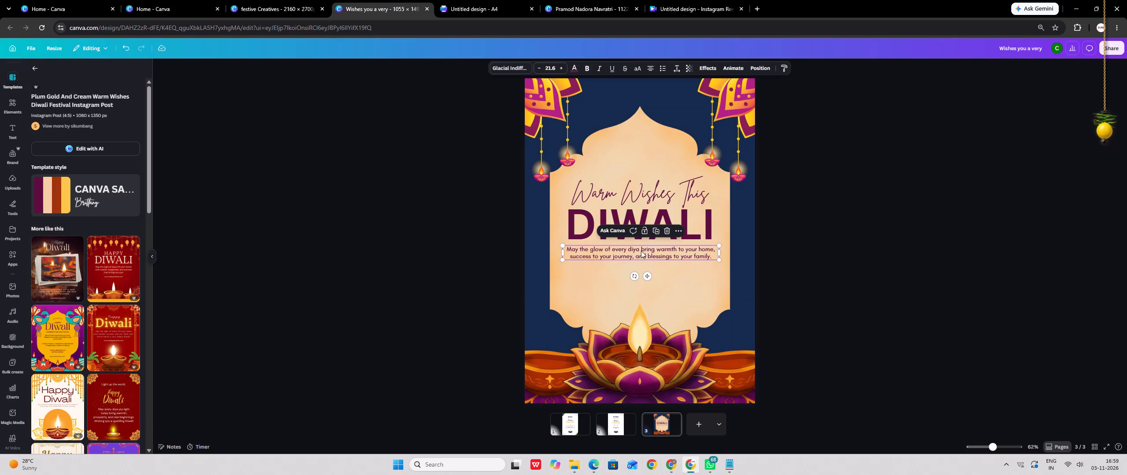
{"action": "left_click", "coordinate": [1010, 335]}
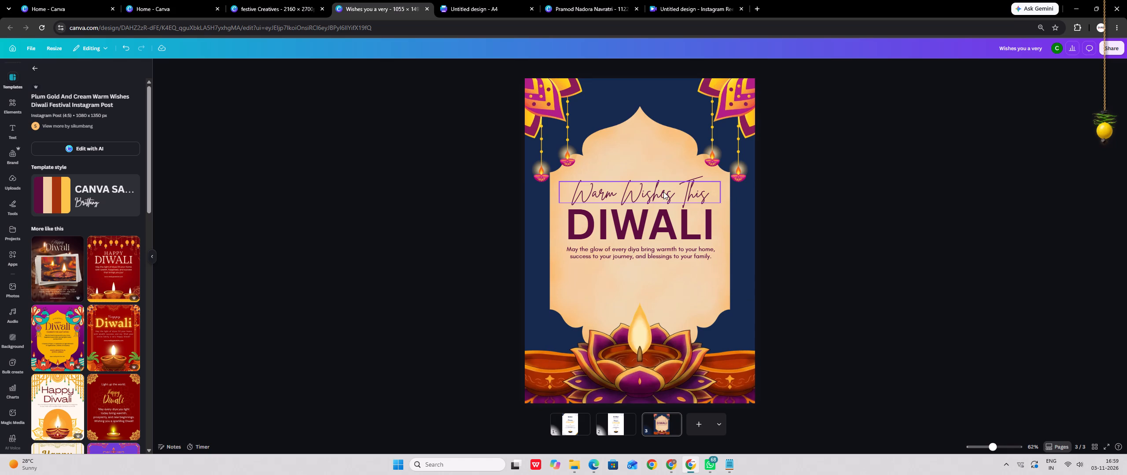
Replace the "Warm Wishes This" script line on the third page with the word "Happy" copied from the second page.
{"action": "left_click", "coordinate": [601, 416]}
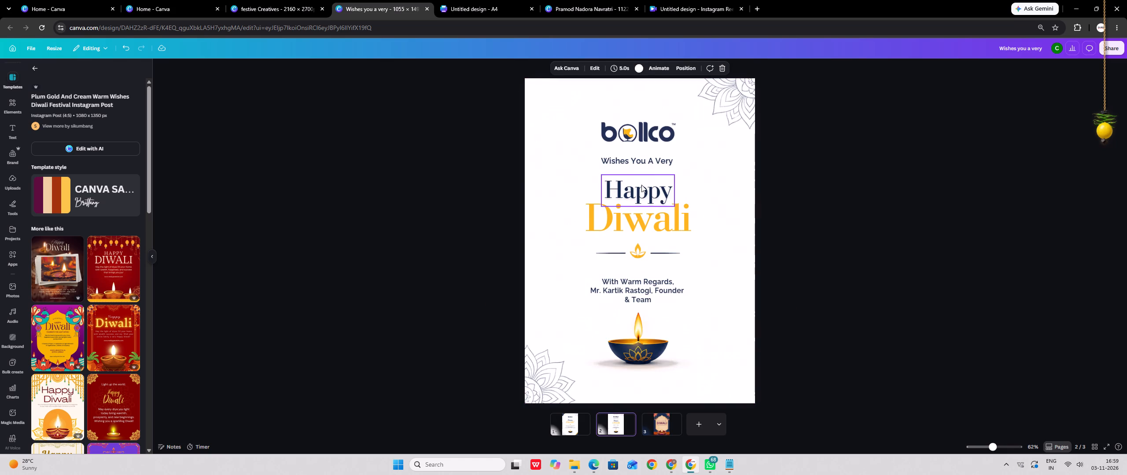
{"action": "left_click", "coordinate": [641, 185]}
{"action": "key", "text": "ctrl+c"}
{"action": "left_click", "coordinate": [667, 419]}
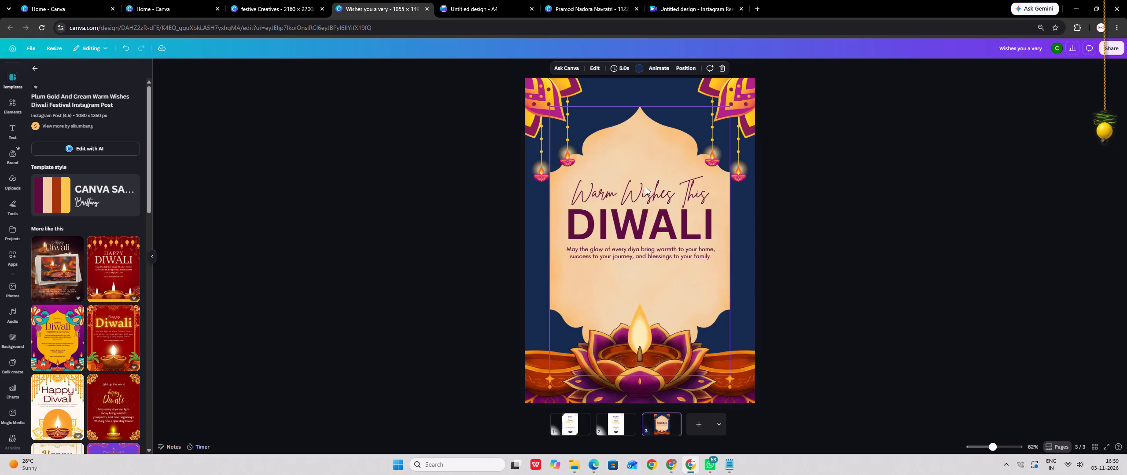
{"action": "double_click", "coordinate": [649, 202]}
{"action": "key", "text": "ctrl+v"}
{"action": "left_click", "coordinate": [847, 216]}
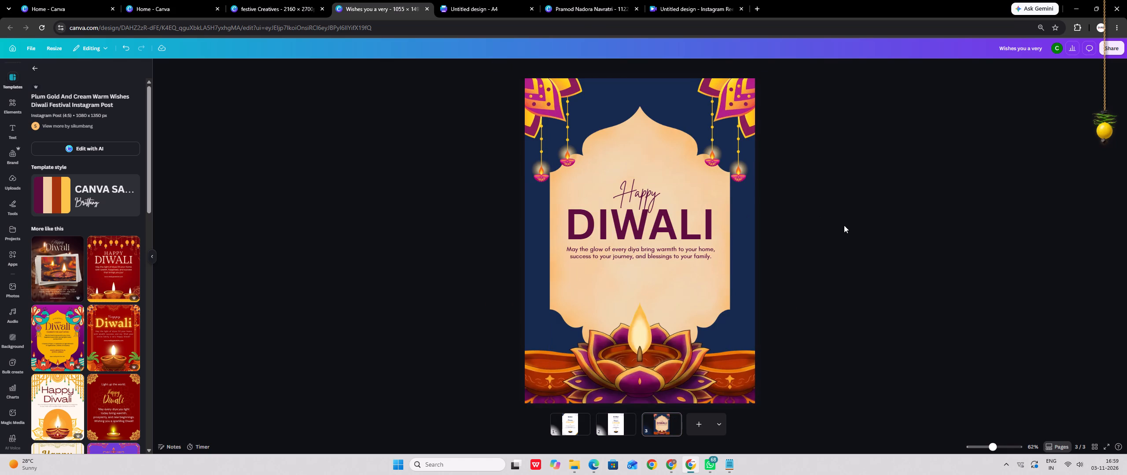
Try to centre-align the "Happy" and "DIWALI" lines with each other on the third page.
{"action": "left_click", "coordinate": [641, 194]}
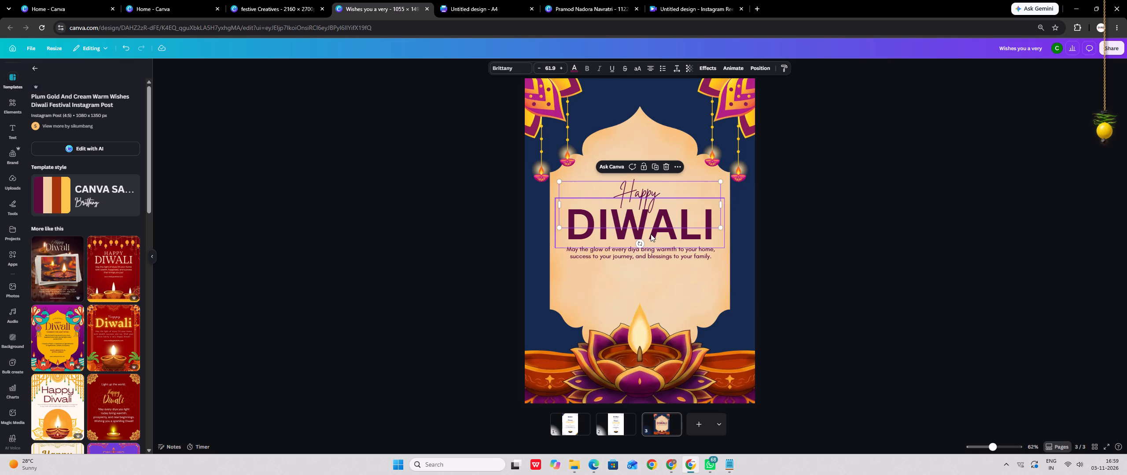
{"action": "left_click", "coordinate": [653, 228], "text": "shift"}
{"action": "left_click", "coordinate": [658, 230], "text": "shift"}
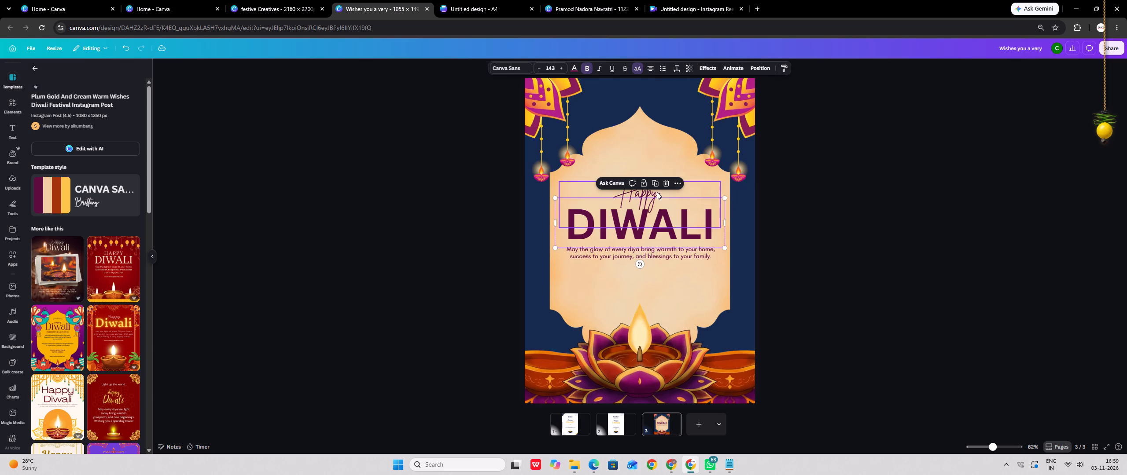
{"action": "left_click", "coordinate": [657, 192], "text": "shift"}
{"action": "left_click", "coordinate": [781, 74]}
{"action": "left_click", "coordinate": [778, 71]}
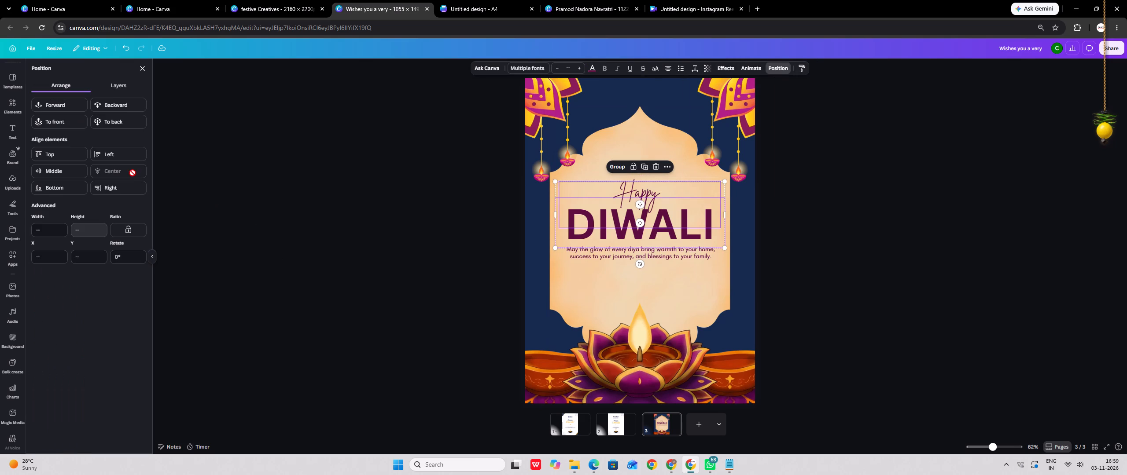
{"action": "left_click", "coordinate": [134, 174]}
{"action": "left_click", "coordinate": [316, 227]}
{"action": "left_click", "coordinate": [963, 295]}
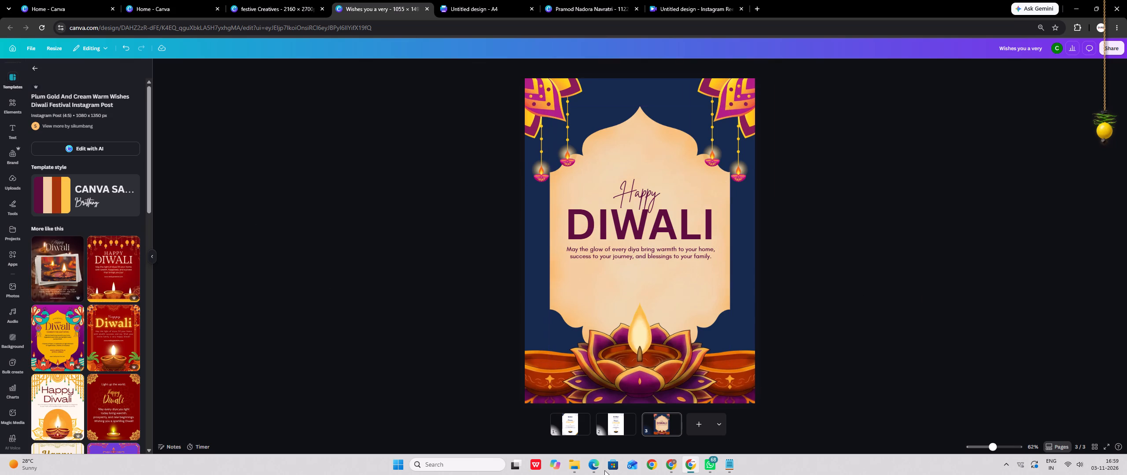
Replace the blessing message under "DIWALI" on the third page with the "With Warm Regards" sign-off copied from the second page.
{"action": "left_click", "coordinate": [614, 431]}
{"action": "left_click", "coordinate": [637, 283]}
{"action": "key", "text": "ctrl+c"}
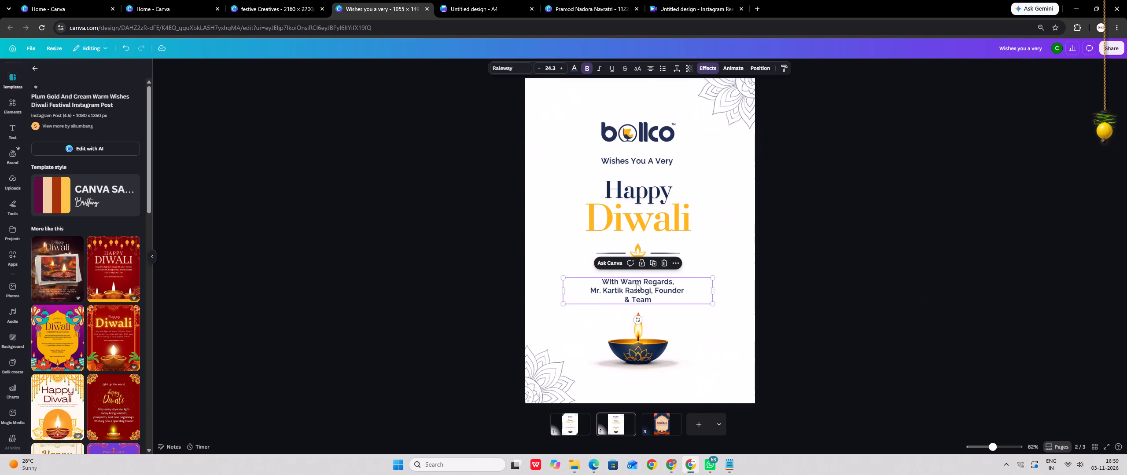
{"action": "left_click", "coordinate": [675, 425]}
{"action": "double_click", "coordinate": [652, 250]}
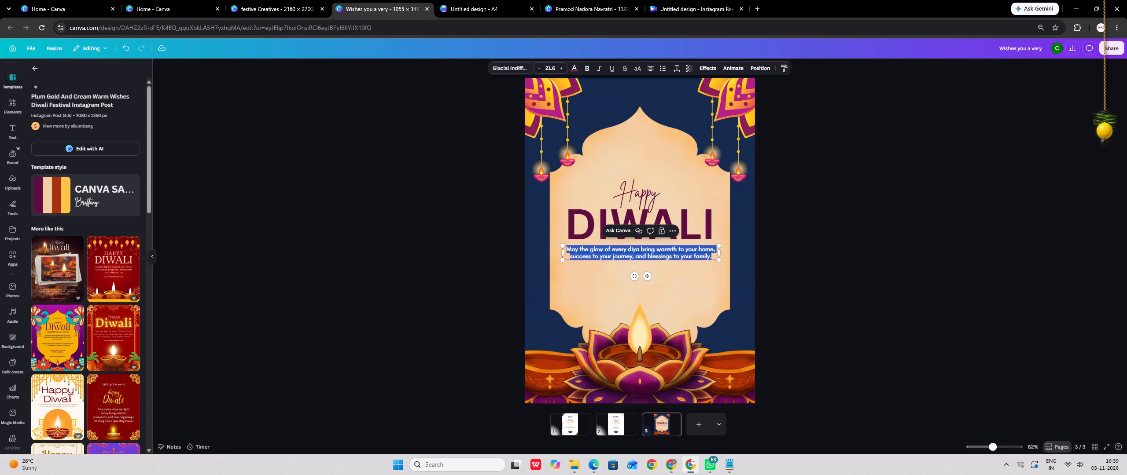
{"action": "key", "text": "ctrl+v"}
{"action": "left_click", "coordinate": [874, 293]}
Nudge the sign-off text down to leave a clear gap beneath "DIWALI".
{"action": "left_click", "coordinate": [648, 262]}
{"action": "key", "text": "Down"}
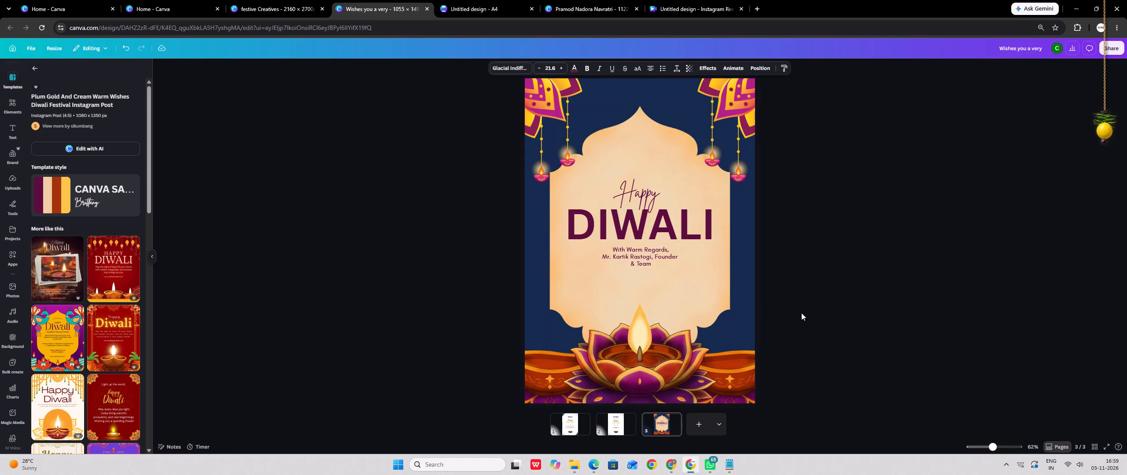
{"action": "key", "text": "Down"}
{"action": "key", "text": "Down"}
{"action": "key", "text": "Down"}
{"action": "key", "text": "Down"}
{"action": "key", "text": "Down"}
{"action": "key", "text": "Down"}
{"action": "key", "text": "Down"}
{"action": "key", "text": "Down"}
{"action": "key", "text": "Down"}
{"action": "key", "text": "Down"}
{"action": "key", "text": "Down"}
{"action": "key", "text": "Down"}
{"action": "key", "text": "Down"}
{"action": "key", "text": "Down"}
{"action": "key", "text": "Down"}
{"action": "key", "text": "Down"}
{"action": "key", "text": "Down"}
{"action": "key", "text": "Down"}
{"action": "key", "text": "Down"}
{"action": "key", "text": "Down"}
{"action": "key", "text": "Down"}
{"action": "key", "text": "Down"}
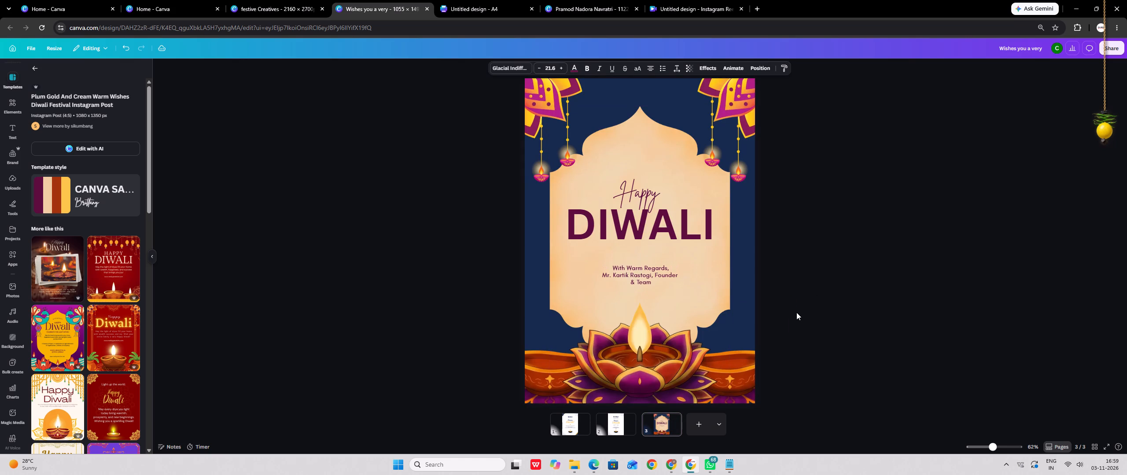
Nudge the "Happy" and "DIWALI" lines down together slightly, towards the sign-off.
{"action": "left_click", "coordinate": [654, 221]}
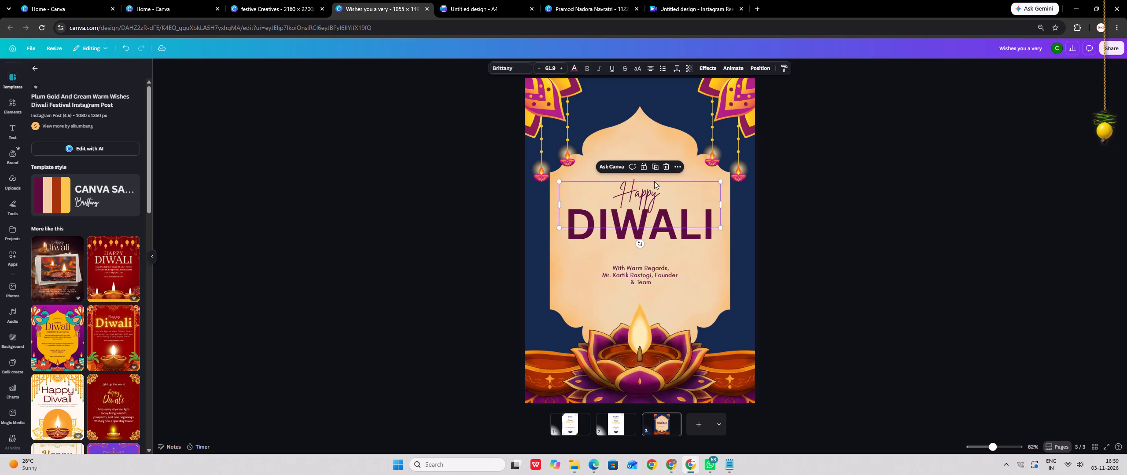
{"action": "left_click", "coordinate": [645, 234], "text": "shift"}
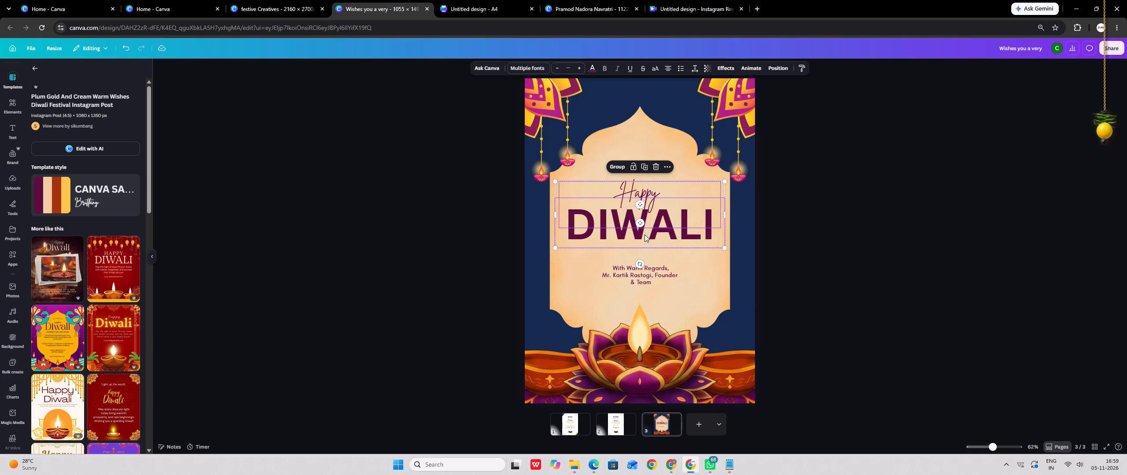
{"action": "key", "text": "Down"}
{"action": "key", "text": "Down"}
{"action": "key", "text": "Down"}
{"action": "key", "text": "Down"}
{"action": "key", "text": "Down"}
{"action": "key", "text": "Down"}
{"action": "key", "text": "Down"}
{"action": "key", "text": "Down"}
{"action": "key", "text": "Down"}
{"action": "key", "text": "Down"}
{"action": "key", "text": "Down"}
{"action": "key", "text": "Down"}
{"action": "key", "text": "Down"}
{"action": "key", "text": "Down"}
{"action": "key", "text": "Down"}
{"action": "key", "text": "Down"}
{"action": "key", "text": "Down"}
{"action": "key", "text": "Down"}
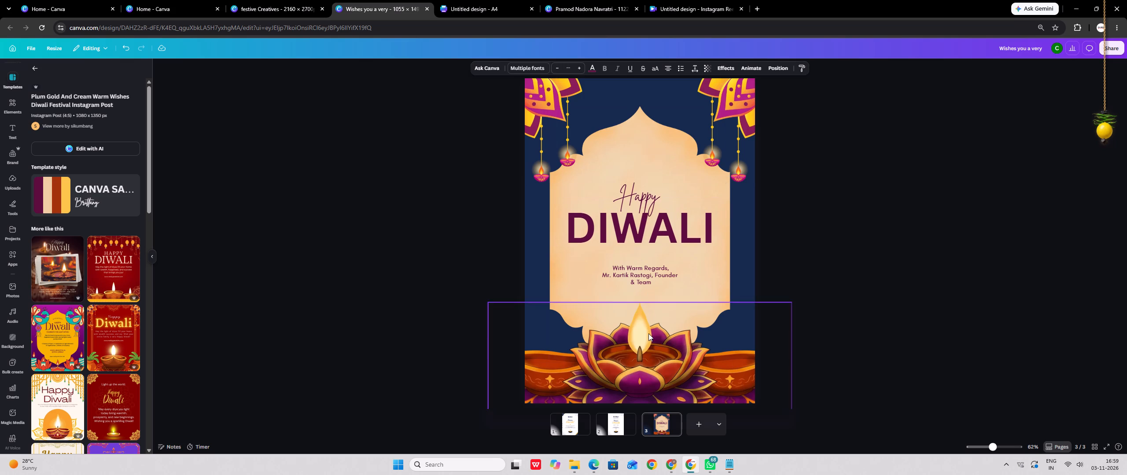
Nudge the "With Warm Regards" sign-off slightly down, away from the "DIWALI" heading.
{"action": "left_click", "coordinate": [652, 278]}
{"action": "key", "text": "Down"}
{"action": "key", "text": "Down"}
{"action": "key", "text": "Down"}
{"action": "key", "text": "Down"}
{"action": "key", "text": "Down"}
{"action": "key", "text": "Down"}
{"action": "key", "text": "Down"}
{"action": "key", "text": "Down"}
{"action": "key", "text": "Down"}
{"action": "key", "text": "Down"}
{"action": "key", "text": "Down"}
{"action": "key", "text": "Down"}
{"action": "key", "text": "Down"}
{"action": "key", "text": "Down"}
{"action": "key", "text": "Down"}
{"action": "key", "text": "Down"}
{"action": "key", "text": "Down"}
{"action": "key", "text": "Down"}
{"action": "key", "text": "Down"}
{"action": "key", "text": "Down"}
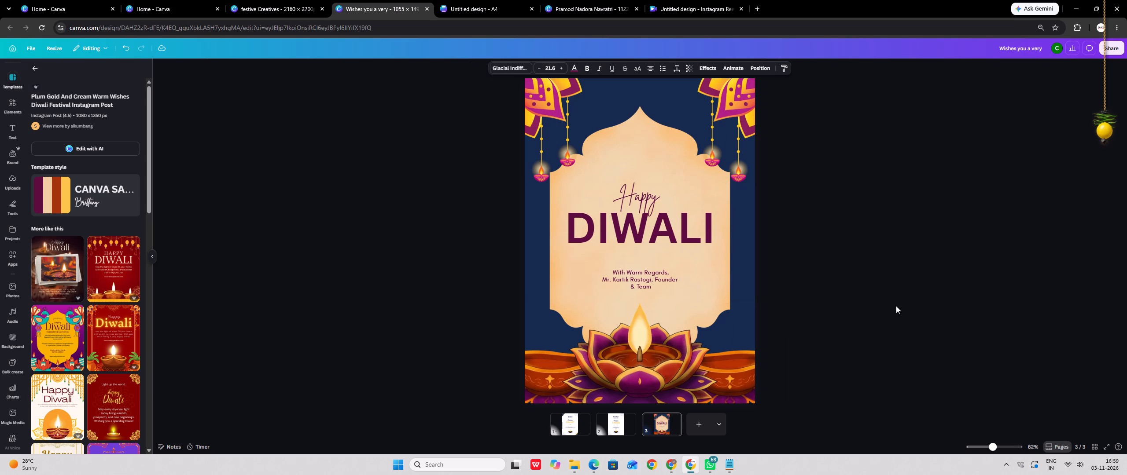
{"action": "left_click", "coordinate": [896, 306]}
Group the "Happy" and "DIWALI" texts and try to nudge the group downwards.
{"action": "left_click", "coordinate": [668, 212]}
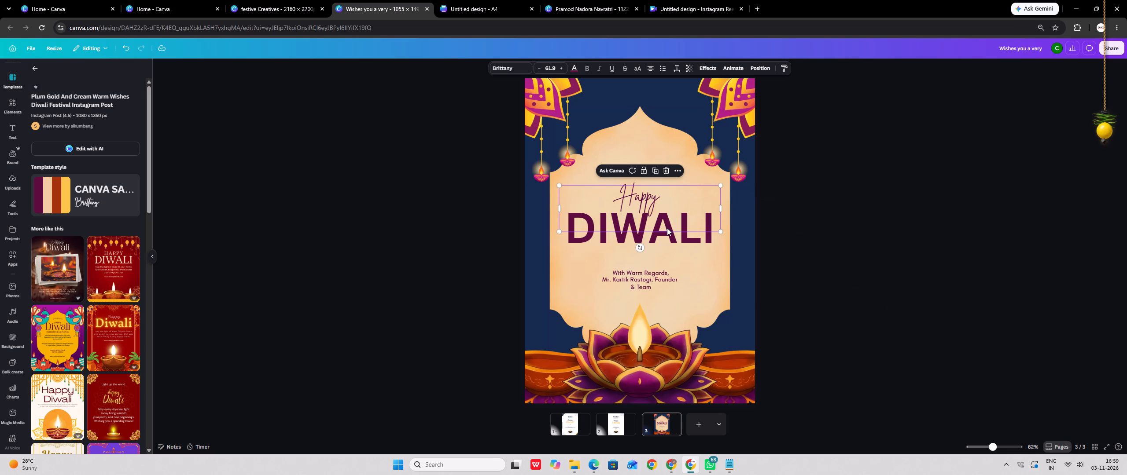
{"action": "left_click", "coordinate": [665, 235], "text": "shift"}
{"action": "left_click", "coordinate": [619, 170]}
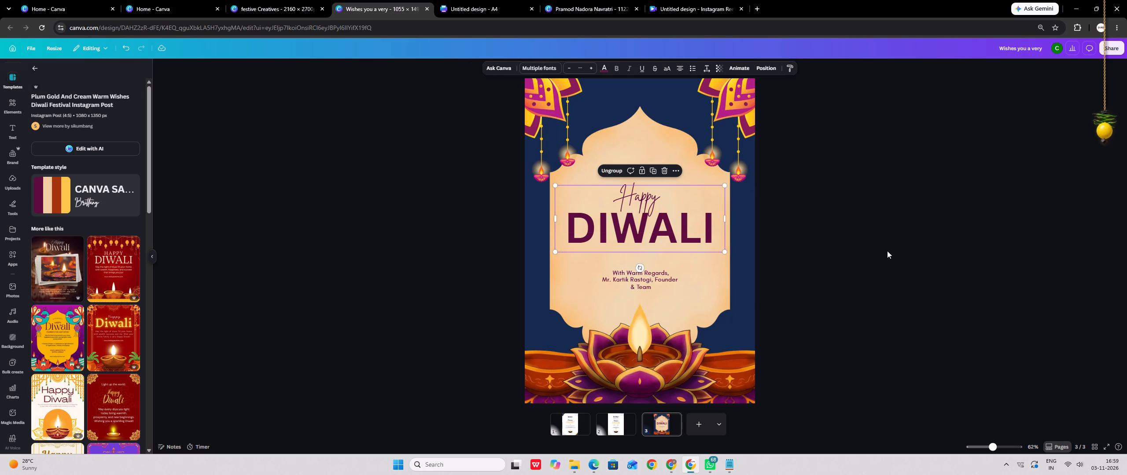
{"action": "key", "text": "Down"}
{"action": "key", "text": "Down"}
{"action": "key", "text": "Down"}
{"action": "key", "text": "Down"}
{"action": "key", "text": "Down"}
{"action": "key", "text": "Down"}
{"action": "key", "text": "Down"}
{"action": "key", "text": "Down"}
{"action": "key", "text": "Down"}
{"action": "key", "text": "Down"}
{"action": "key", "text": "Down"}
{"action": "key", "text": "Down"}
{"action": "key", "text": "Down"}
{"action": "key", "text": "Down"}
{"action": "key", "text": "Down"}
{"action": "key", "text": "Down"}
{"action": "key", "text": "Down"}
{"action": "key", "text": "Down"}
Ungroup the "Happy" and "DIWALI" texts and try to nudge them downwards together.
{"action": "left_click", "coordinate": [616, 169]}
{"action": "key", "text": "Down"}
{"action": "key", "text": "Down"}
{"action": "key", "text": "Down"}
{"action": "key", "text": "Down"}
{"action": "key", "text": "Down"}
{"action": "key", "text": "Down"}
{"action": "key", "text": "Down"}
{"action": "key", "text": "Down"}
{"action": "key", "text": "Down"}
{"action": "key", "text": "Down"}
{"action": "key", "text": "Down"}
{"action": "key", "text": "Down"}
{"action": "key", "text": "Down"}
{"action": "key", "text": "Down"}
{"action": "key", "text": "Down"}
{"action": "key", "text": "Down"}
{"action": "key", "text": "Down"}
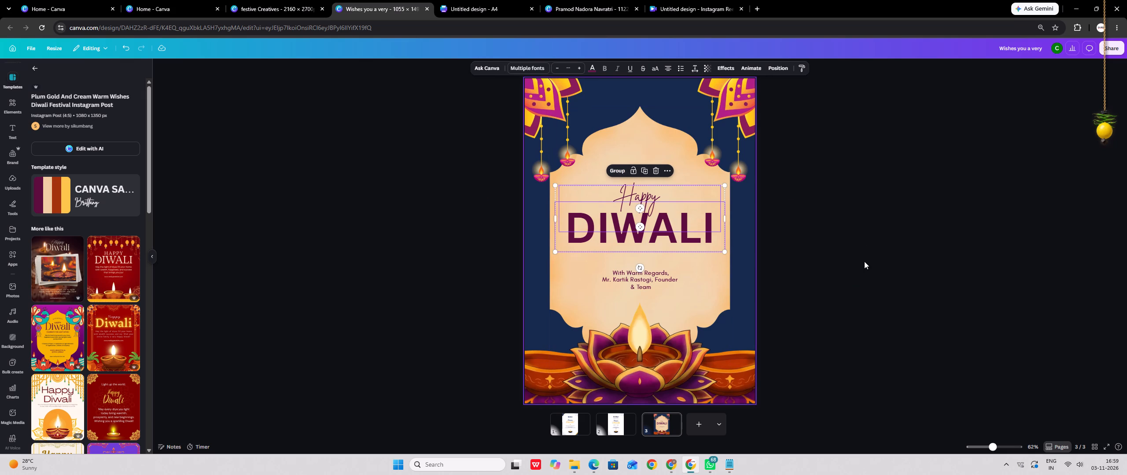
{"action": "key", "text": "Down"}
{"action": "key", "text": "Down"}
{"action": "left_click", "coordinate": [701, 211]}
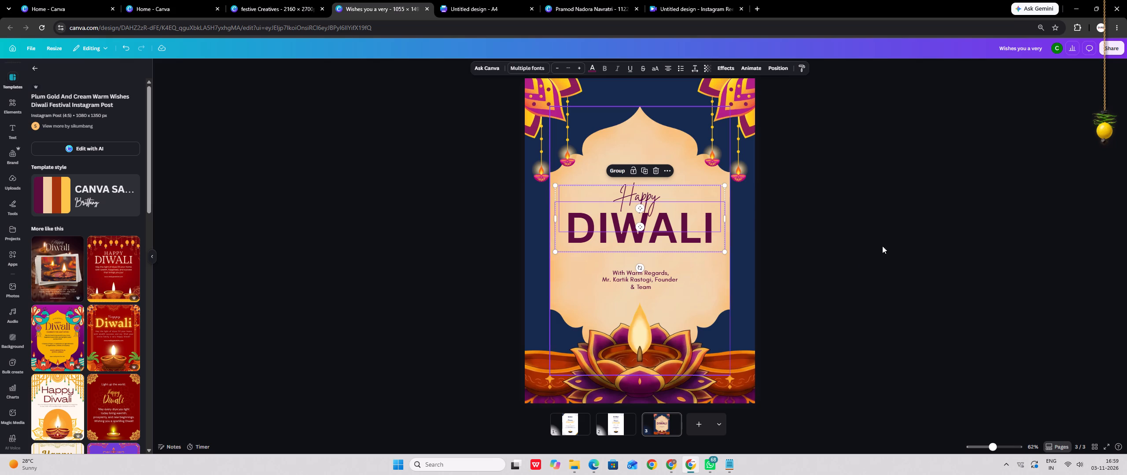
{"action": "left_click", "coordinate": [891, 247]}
Select the "Happy" and "DIWALI" texts together and nudge them slightly down inside the cream frame.
{"action": "left_click", "coordinate": [657, 205]}
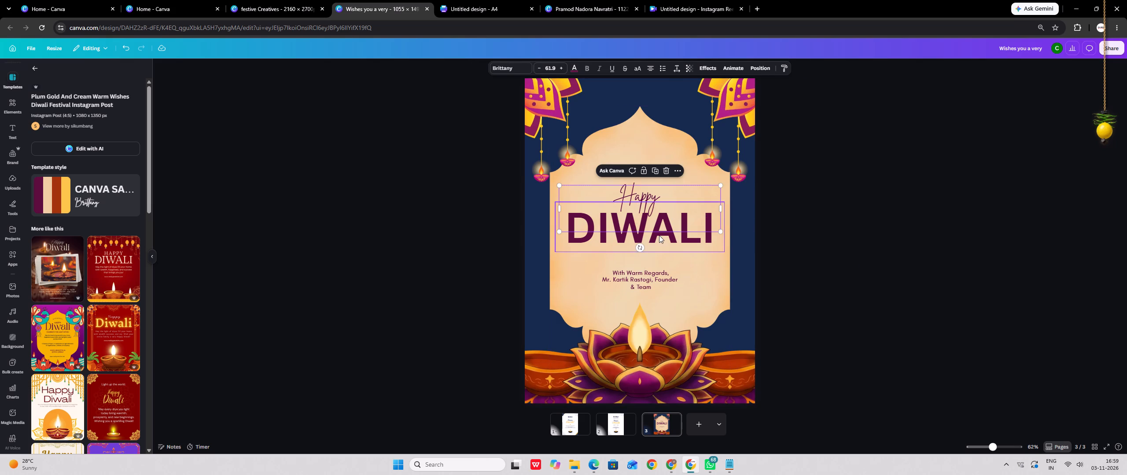
{"action": "left_click", "coordinate": [659, 235], "text": "shift"}
{"action": "key", "text": "Down"}
{"action": "key", "text": "Down"}
{"action": "key", "text": "Down"}
{"action": "key", "text": "Down"}
{"action": "key", "text": "Down"}
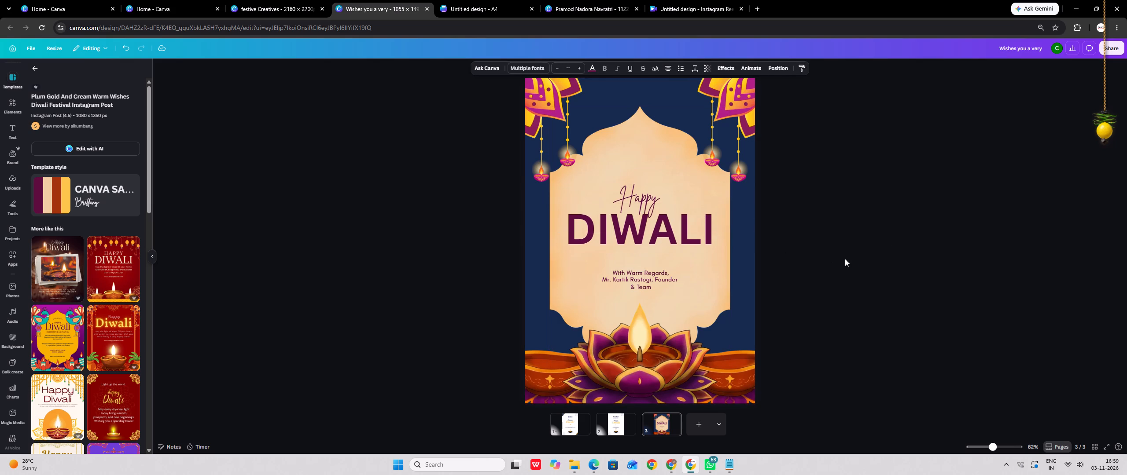
Nudge the selected "Happy" and "DIWALI" texts slightly further down in the cream frame.
{"action": "key", "text": "Down"}
{"action": "key", "text": "Down"}
{"action": "key", "text": "Down"}
{"action": "left_click", "coordinate": [886, 245]}
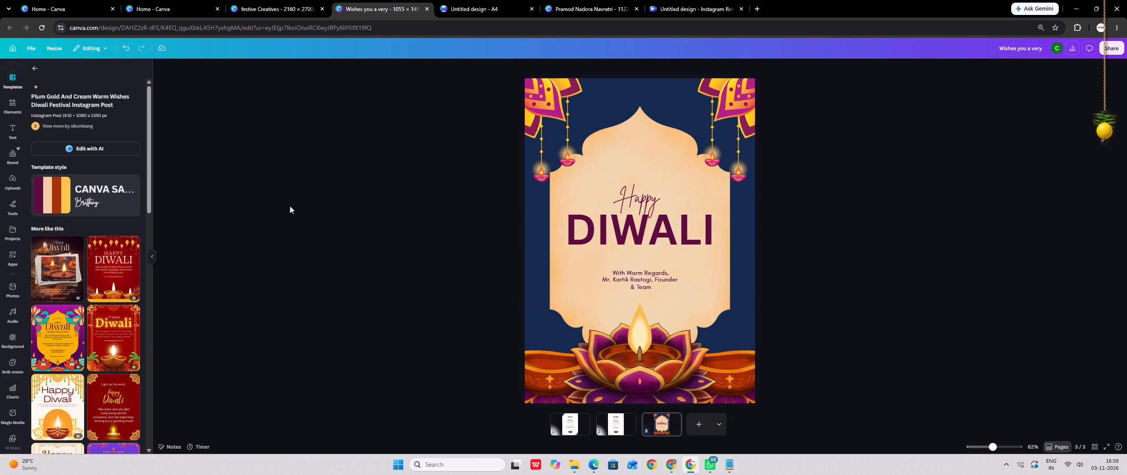
Copy the Bollco logo from page 2 and paste it onto the navy Diwali design on page 3.
{"action": "left_click", "coordinate": [616, 420]}
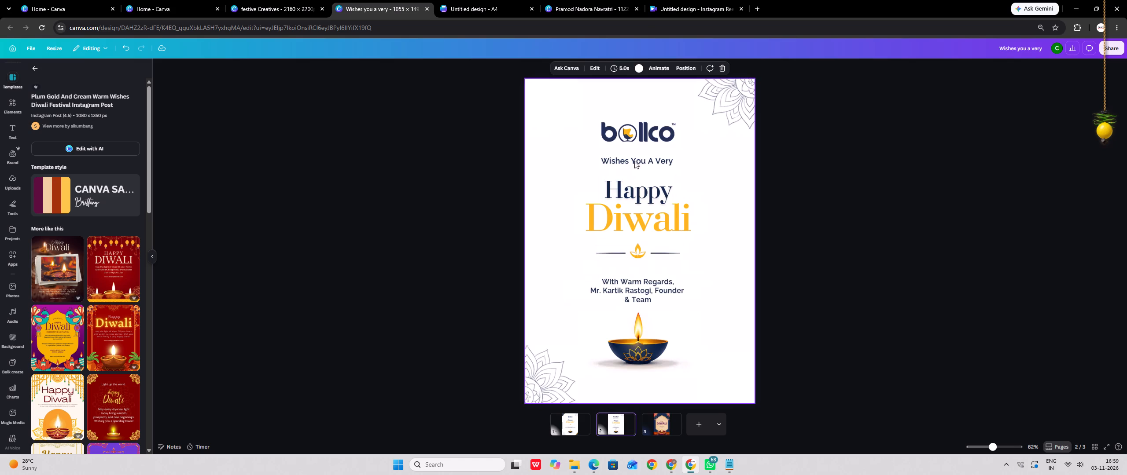
{"action": "left_click", "coordinate": [641, 129]}
{"action": "key", "text": "ctrl+c"}
{"action": "left_click", "coordinate": [677, 434]}
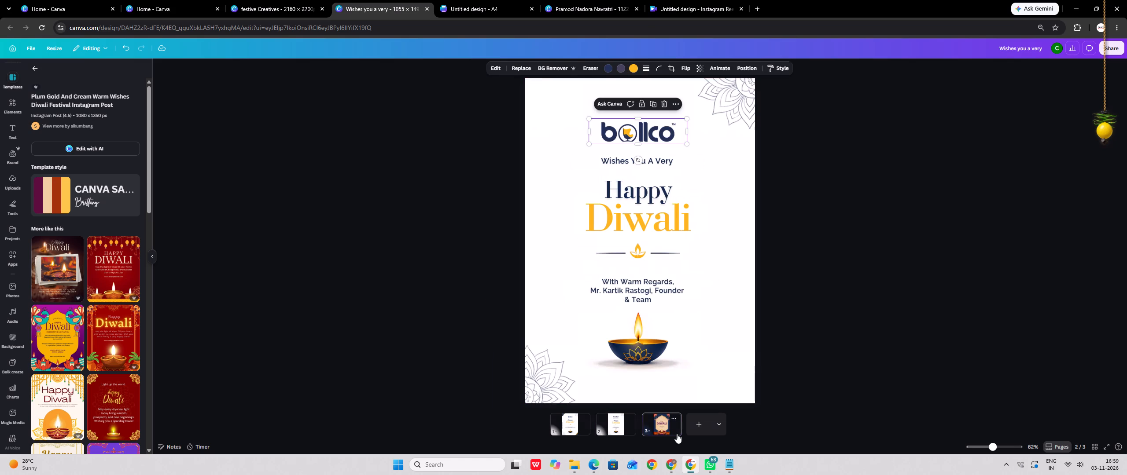
{"action": "key", "text": "ctrl+v"}
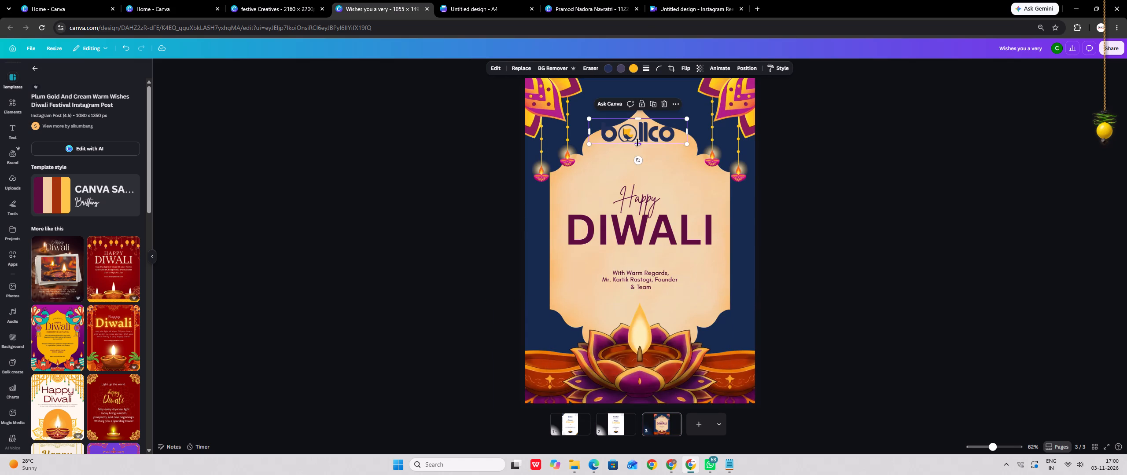
Move the Bollco logo down inside the top of the cream frame and centre it horizontally on the page.
{"action": "left_click_drag", "start_coordinate": [637, 142], "coordinate": [641, 149]}
{"action": "left_click", "coordinate": [878, 194]}
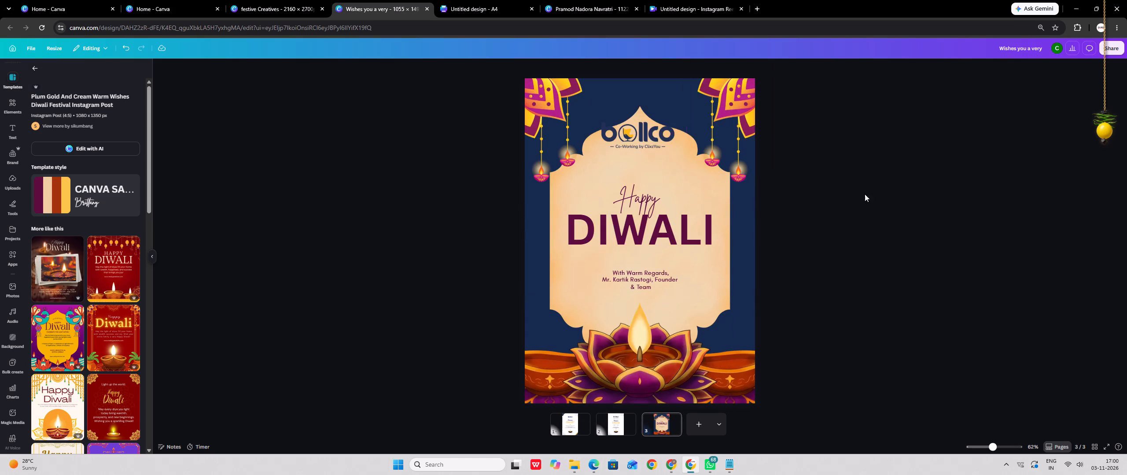
{"action": "left_click_drag", "start_coordinate": [626, 134], "coordinate": [639, 162]}
{"action": "left_click", "coordinate": [637, 152]}
{"action": "left_click_drag", "start_coordinate": [646, 162], "coordinate": [633, 144]}
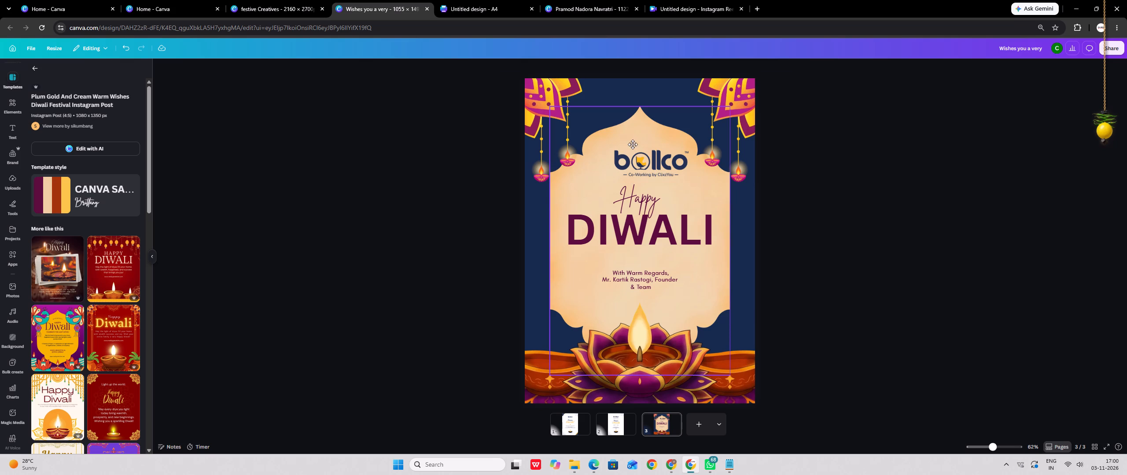
{"action": "left_click_drag", "start_coordinate": [633, 144], "coordinate": [632, 146]}
{"action": "left_click", "coordinate": [652, 164]}
{"action": "left_click_drag", "start_coordinate": [656, 167], "coordinate": [647, 153]}
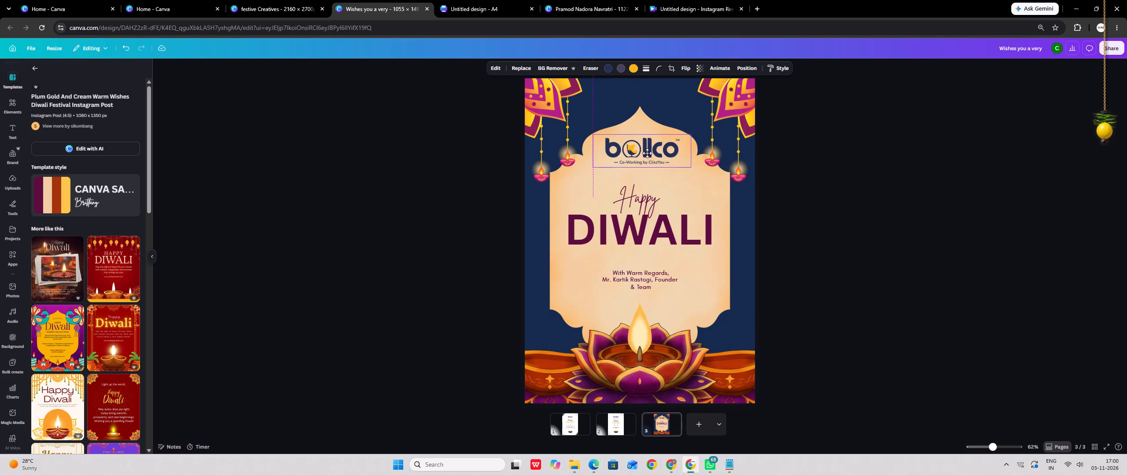
{"action": "left_click_drag", "start_coordinate": [647, 153], "coordinate": [644, 153]}
{"action": "left_click", "coordinate": [748, 68]}
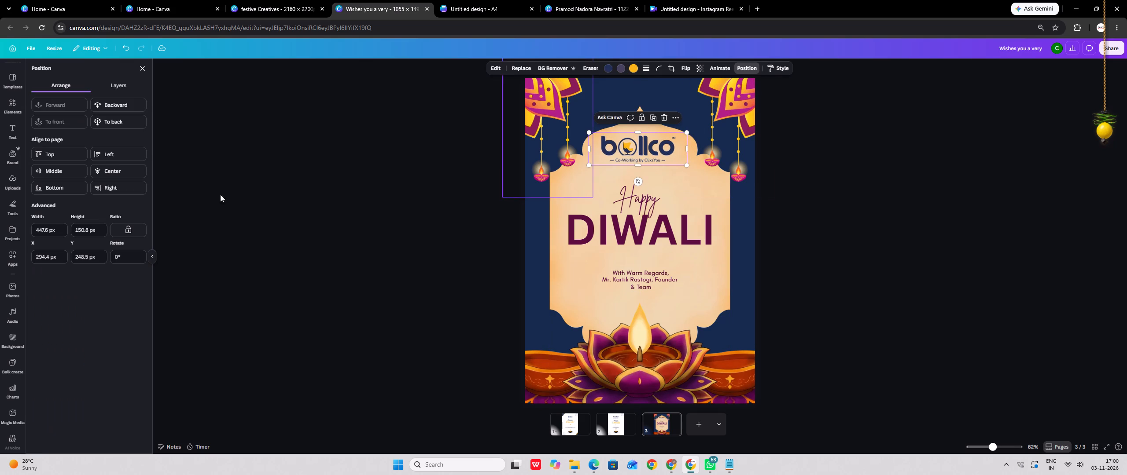
{"action": "left_click", "coordinate": [133, 171]}
{"action": "left_click", "coordinate": [326, 191]}
{"action": "left_click", "coordinate": [1005, 240]}
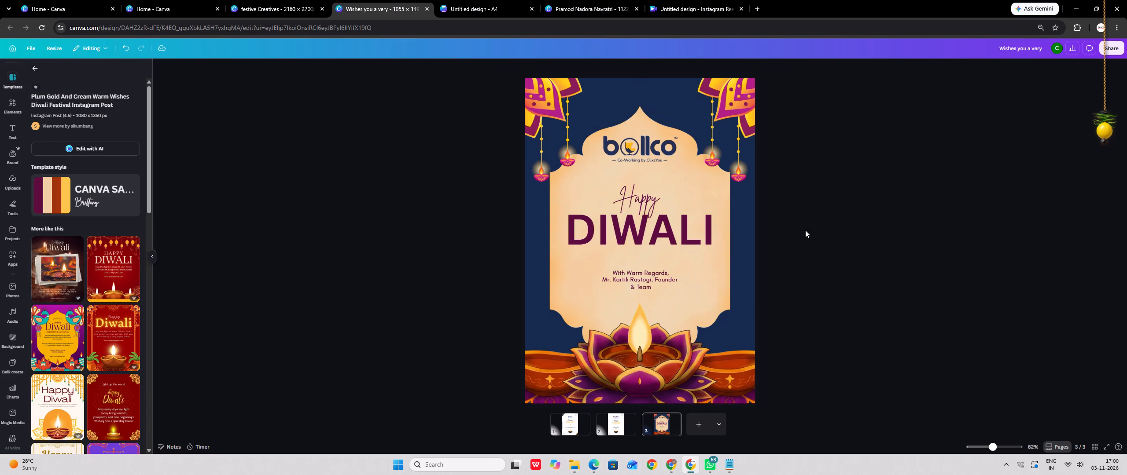
Copy the "Wishes You A Very" line from page 2 to page 3, placing it centred just below the logo.
{"action": "left_click", "coordinate": [613, 422]}
{"action": "left_click", "coordinate": [651, 157]}
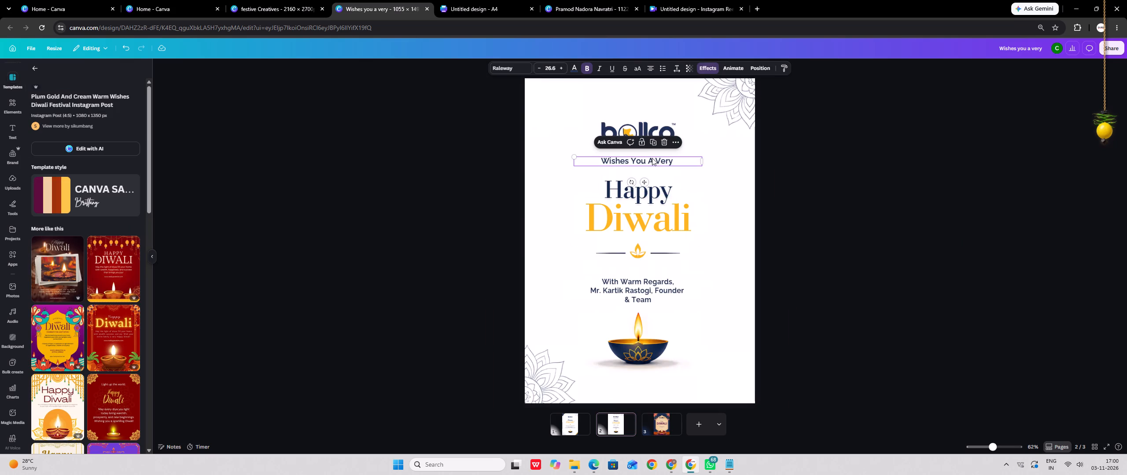
{"action": "key", "text": "ctrl+c"}
{"action": "left_click", "coordinate": [662, 423]}
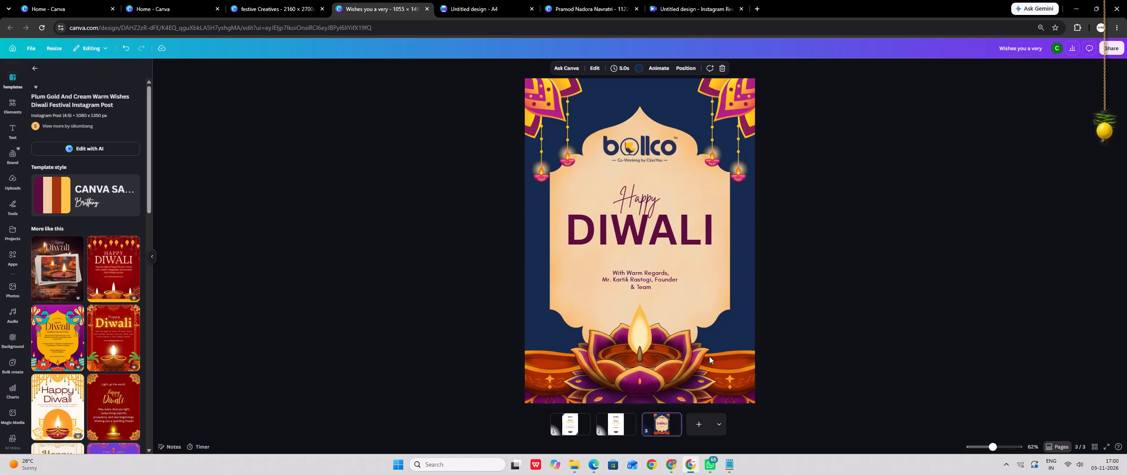
{"action": "key", "text": "ctrl+v"}
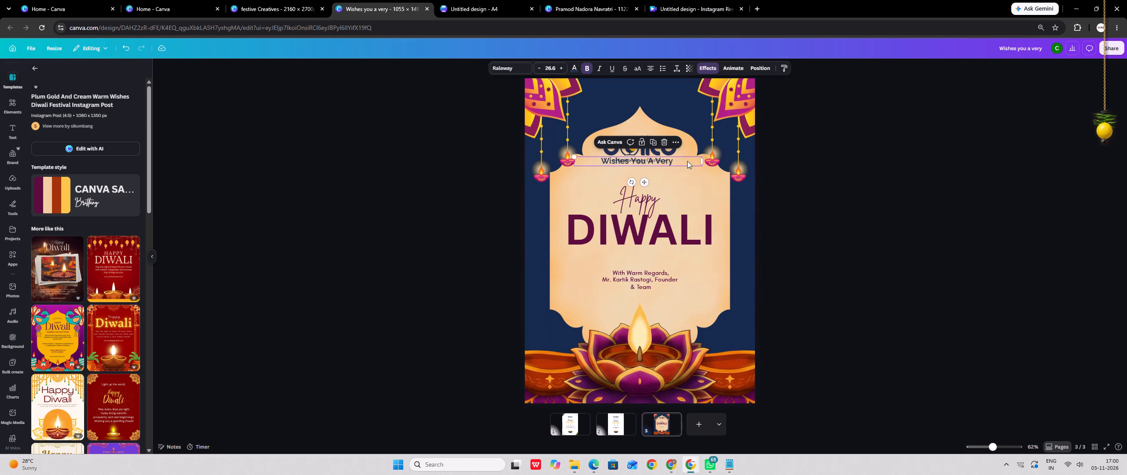
{"action": "left_click_drag", "start_coordinate": [678, 158], "coordinate": [684, 173]}
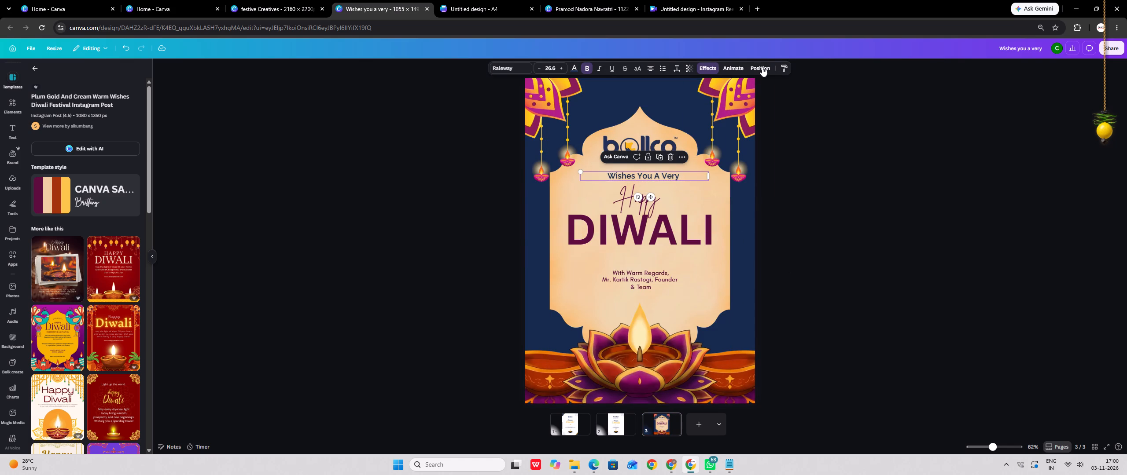
{"action": "left_click", "coordinate": [764, 62]}
{"action": "left_click", "coordinate": [143, 175]}
{"action": "left_click", "coordinate": [287, 184]}
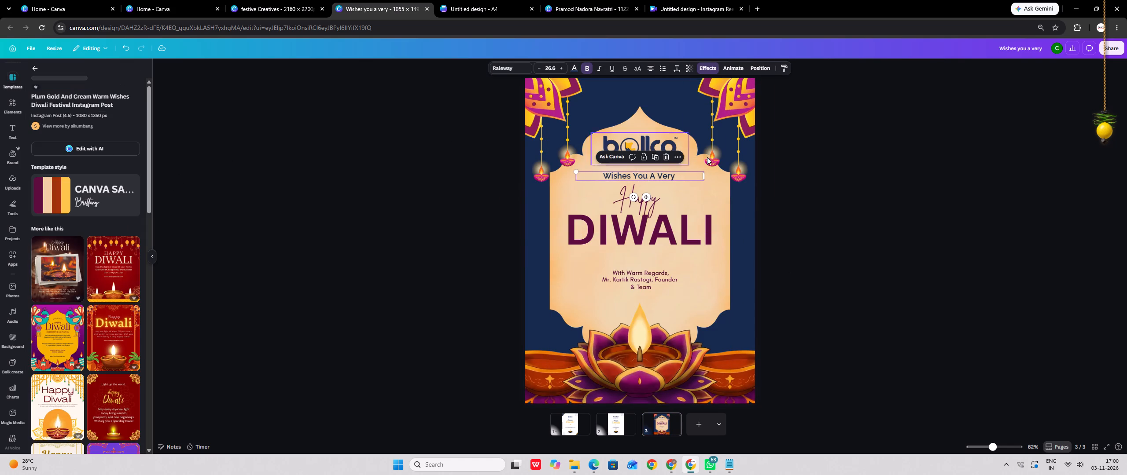
Select the logo, "Wishes You A Very", "Happy", "DIWALI" and the sign-off together and align them to a common horizontal centre.
{"action": "left_click", "coordinate": [665, 146]}
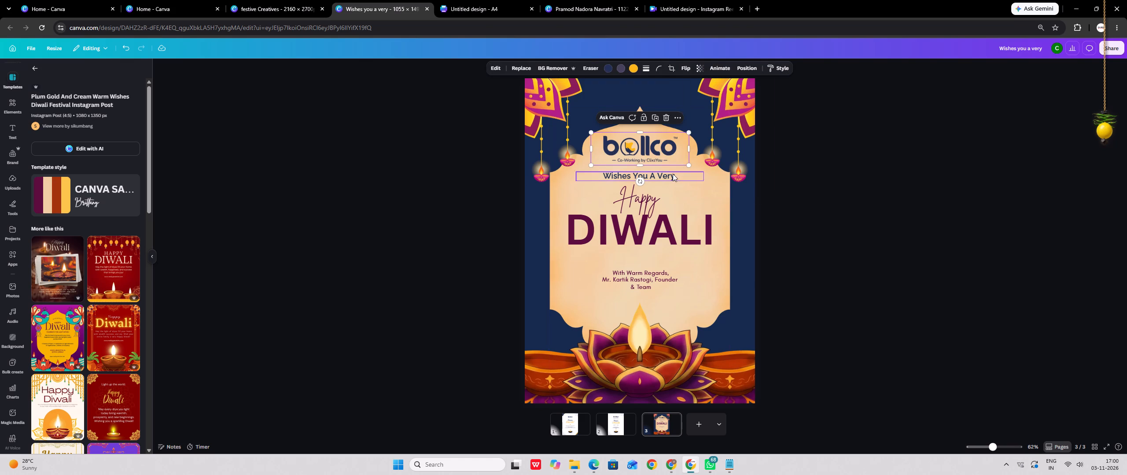
{"action": "left_click", "coordinate": [673, 174], "text": "shift"}
{"action": "left_click", "coordinate": [641, 203], "text": "shift"}
{"action": "left_click", "coordinate": [644, 239], "text": "shift"}
{"action": "left_click", "coordinate": [641, 288], "text": "shift"}
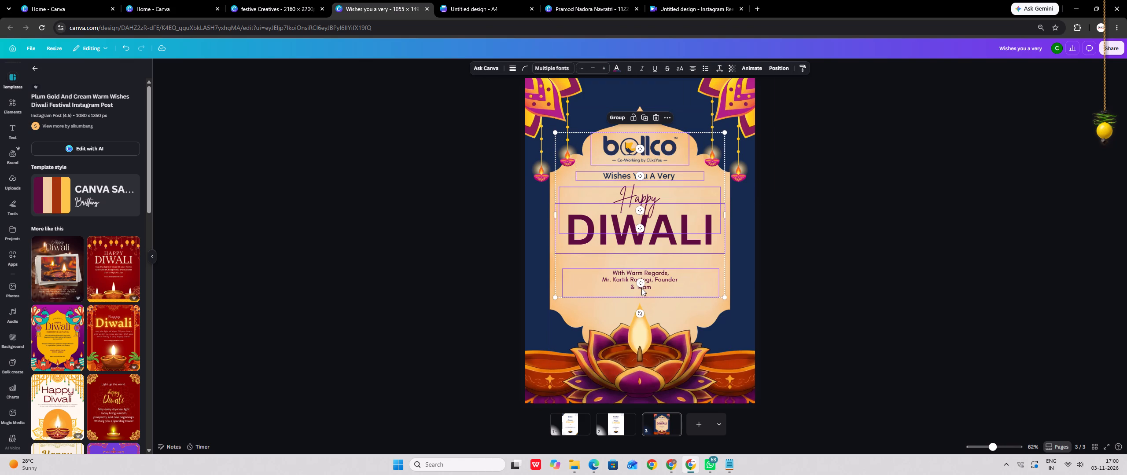
{"action": "left_click", "coordinate": [772, 64]}
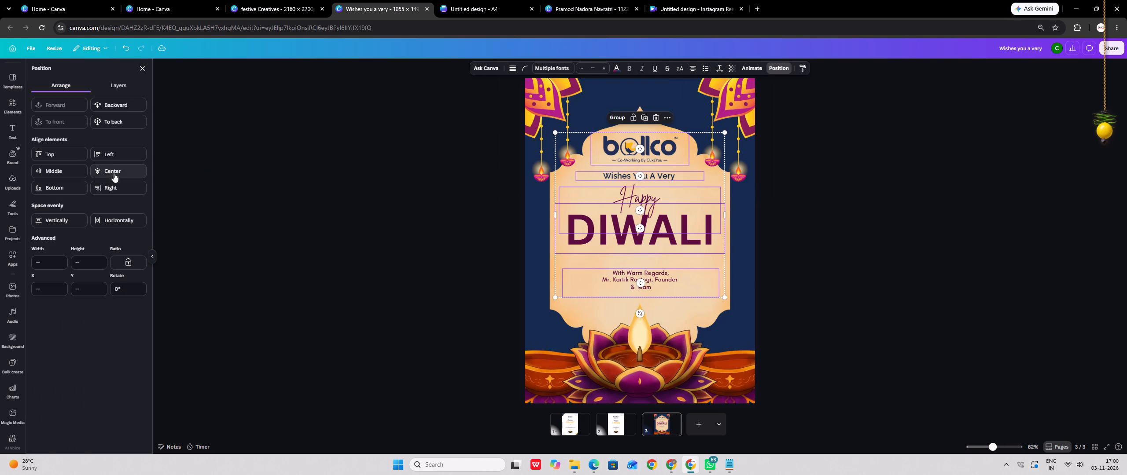
{"action": "left_click", "coordinate": [114, 173]}
{"action": "double_click", "coordinate": [281, 205]}
Nudge the "Happy" and "DIWALI" texts down together to open space below "Wishes You A Very".
{"action": "left_click", "coordinate": [665, 231]}
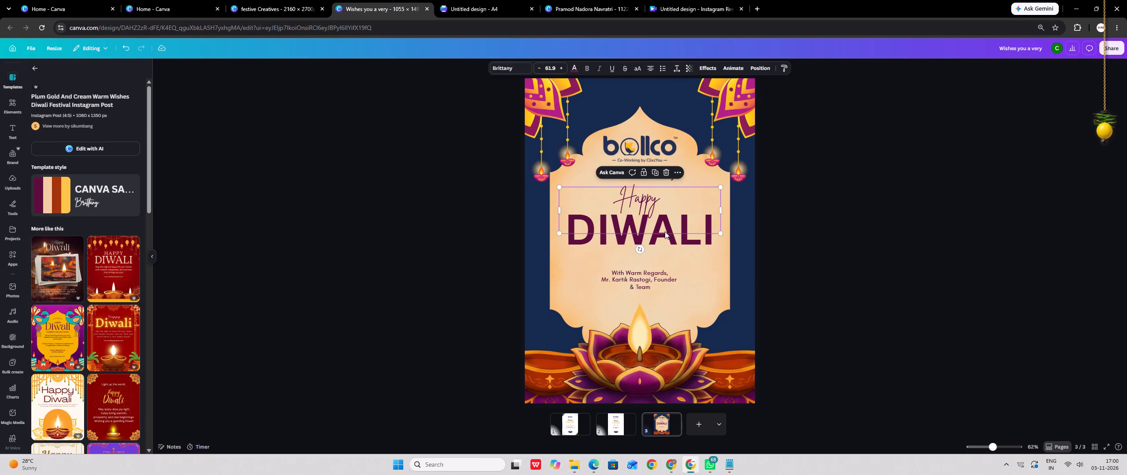
{"action": "left_click", "coordinate": [672, 237], "text": "shift"}
{"action": "key", "text": "Down"}
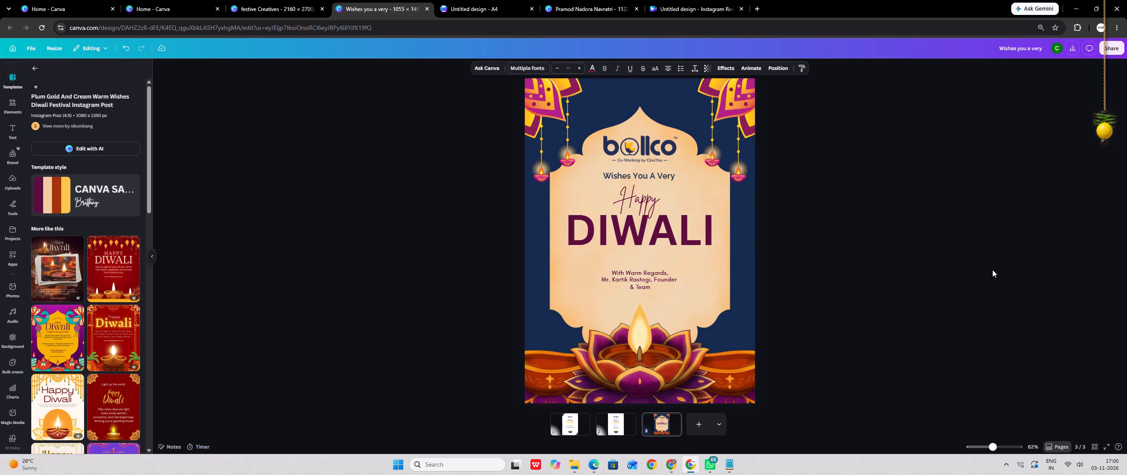
{"action": "key", "text": "Down"}
{"action": "key", "text": "Down"}
{"action": "key", "text": "Down"}
{"action": "left_click", "coordinate": [647, 200]}
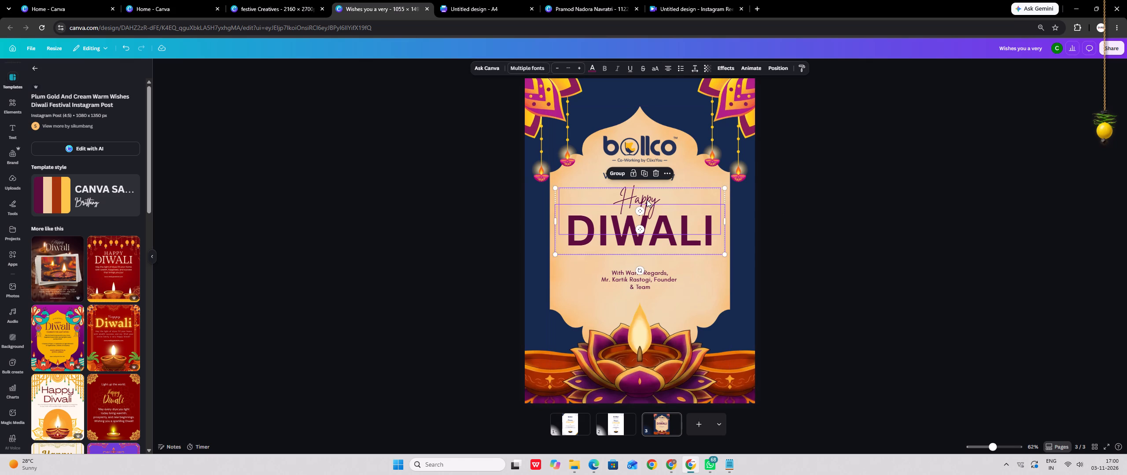
{"action": "key", "text": "Down"}
{"action": "key", "text": "Down"}
{"action": "key", "text": "Down"}
{"action": "key", "text": "Down"}
{"action": "key", "text": "Down"}
{"action": "key", "text": "Down"}
{"action": "key", "text": "Down"}
{"action": "key", "text": "Down"}
{"action": "key", "text": "Down"}
{"action": "key", "text": "Down"}
{"action": "key", "text": "Down"}
{"action": "key", "text": "Down"}
{"action": "key", "text": "Down"}
{"action": "key", "text": "Down"}
{"action": "key", "text": "Down"}
{"action": "key", "text": "Down"}
{"action": "key", "text": "Down"}
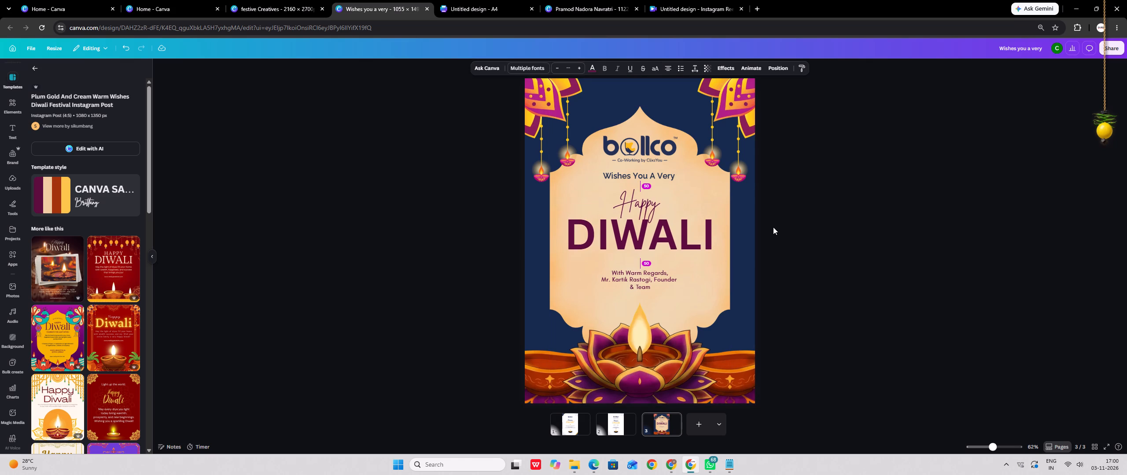
Nudge the "With Warm Regards" sign-off down to widen its gap below the "DIWALI" heading.
{"action": "left_click", "coordinate": [649, 287]}
{"action": "key", "text": "Down"}
{"action": "key", "text": "Down"}
{"action": "key", "text": "Down"}
{"action": "key", "text": "Down"}
{"action": "key", "text": "Down"}
{"action": "key", "text": "Down"}
{"action": "key", "text": "Down"}
{"action": "key", "text": "Down"}
{"action": "key", "text": "Down"}
{"action": "key", "text": "Down"}
{"action": "key", "text": "Down"}
{"action": "key", "text": "Down"}
{"action": "key", "text": "Down"}
{"action": "key", "text": "Down"}
{"action": "key", "text": "Down"}
{"action": "key", "text": "Down"}
{"action": "key", "text": "Down"}
{"action": "key", "text": "Down"}
{"action": "key", "text": "Down"}
{"action": "key", "text": "Down"}
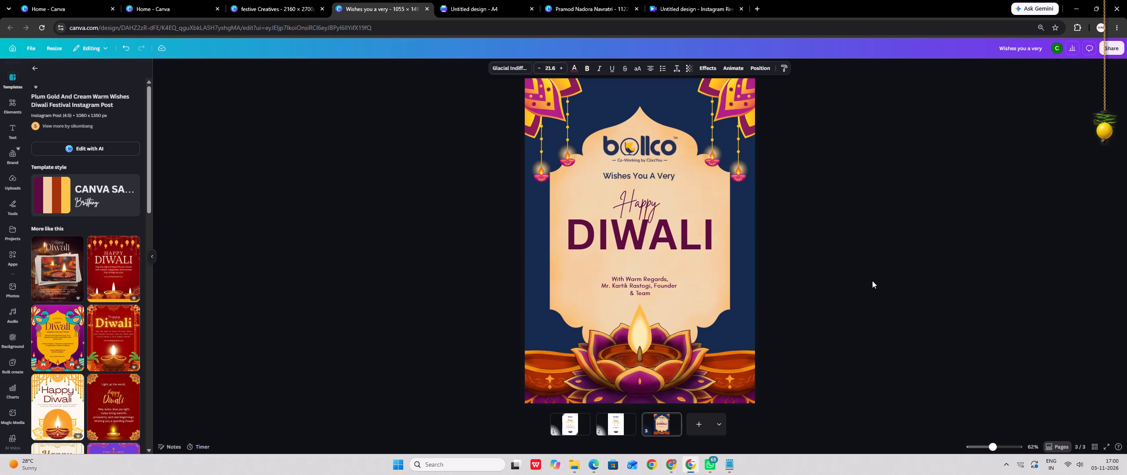
{"action": "left_click", "coordinate": [636, 201]}
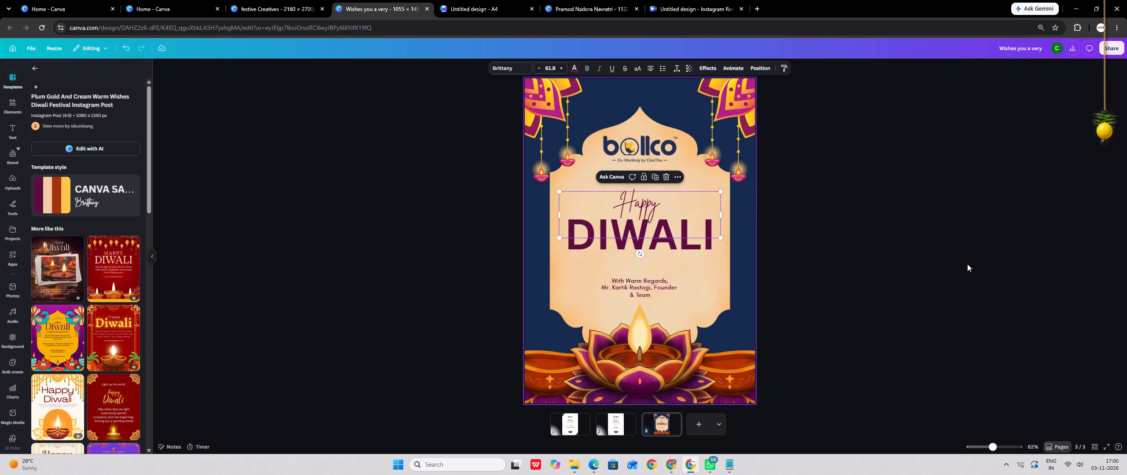
{"action": "left_click", "coordinate": [967, 264]}
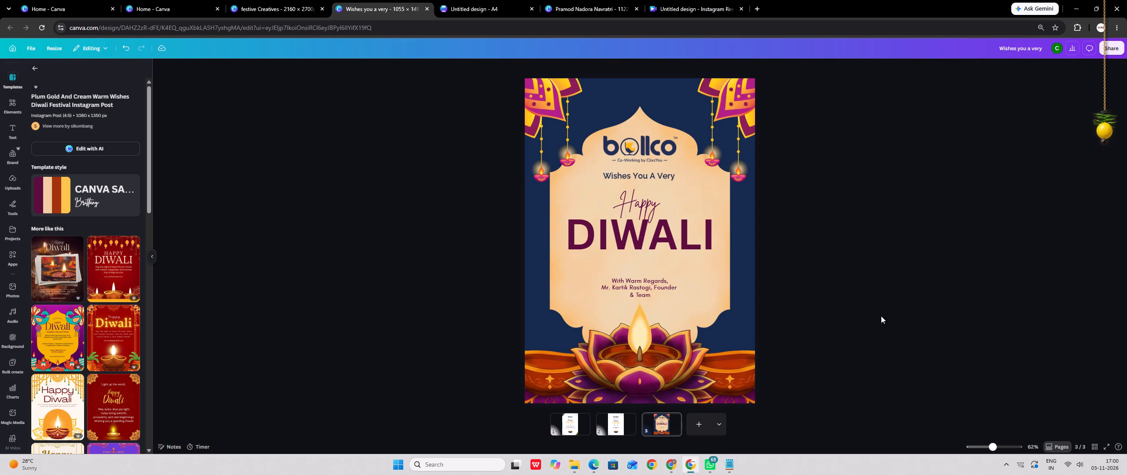
Return to the "diwali wish theam" template results and look through them for another Diwali design.
{"action": "scroll", "coordinate": [43, 320], "scroll_direction": "up", "scroll_amount": 1}
{"action": "scroll", "coordinate": [44, 320], "scroll_direction": "down", "scroll_amount": 1}
{"action": "scroll", "coordinate": [47, 319], "scroll_direction": "up", "scroll_amount": 1}
{"action": "scroll", "coordinate": [49, 318], "scroll_direction": "down", "scroll_amount": 1}
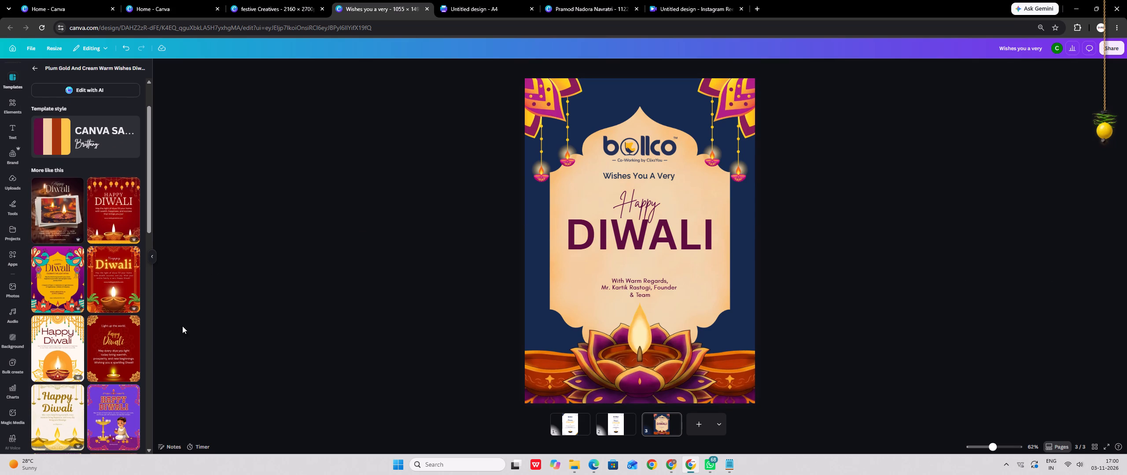
{"action": "scroll", "coordinate": [182, 326], "scroll_direction": "down", "scroll_amount": 4}
{"action": "left_click", "coordinate": [32, 69]}
{"action": "scroll", "coordinate": [99, 246], "scroll_direction": "up", "scroll_amount": 1}
{"action": "scroll", "coordinate": [99, 246], "scroll_direction": "down", "scroll_amount": 7}
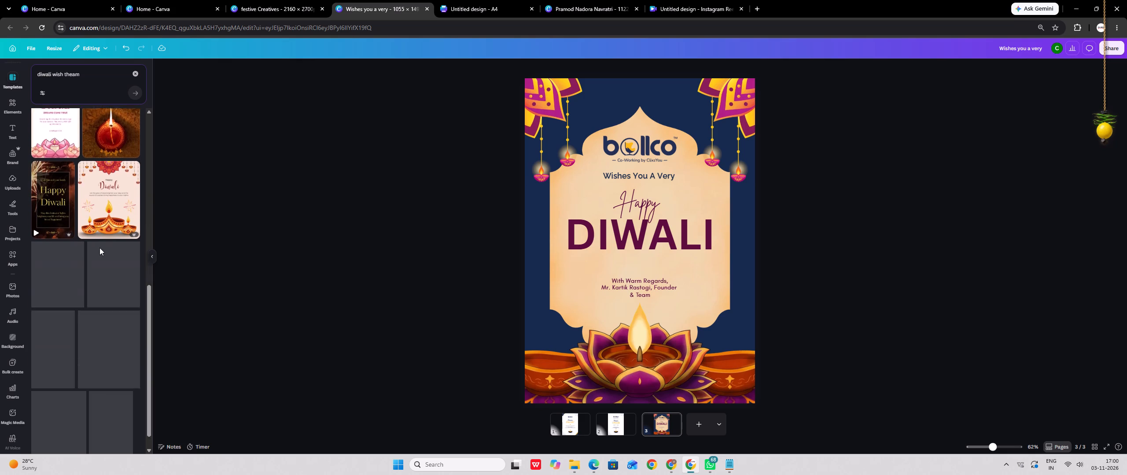
{"action": "scroll", "coordinate": [99, 248], "scroll_direction": "down", "scroll_amount": 1}
{"action": "scroll", "coordinate": [99, 248], "scroll_direction": "up", "scroll_amount": 2}
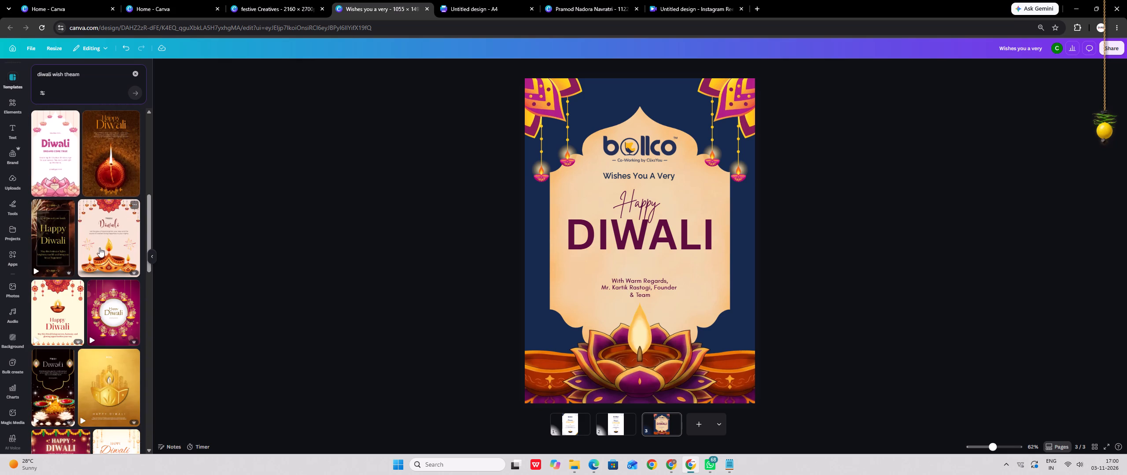
{"action": "scroll", "coordinate": [99, 248], "scroll_direction": "down", "scroll_amount": 2}
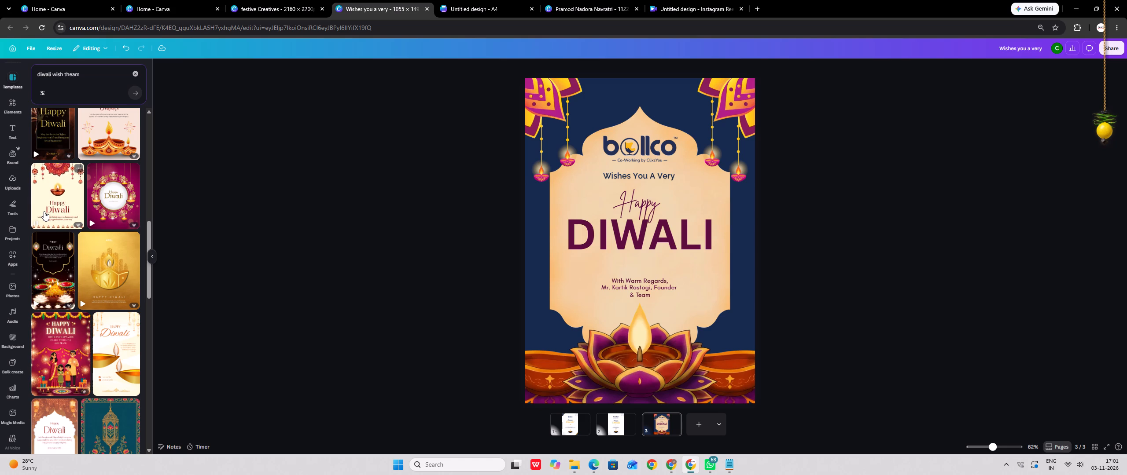
Add a blank page 4 after the navy Diwali design and set its background to white.
{"action": "left_click", "coordinate": [689, 426]}
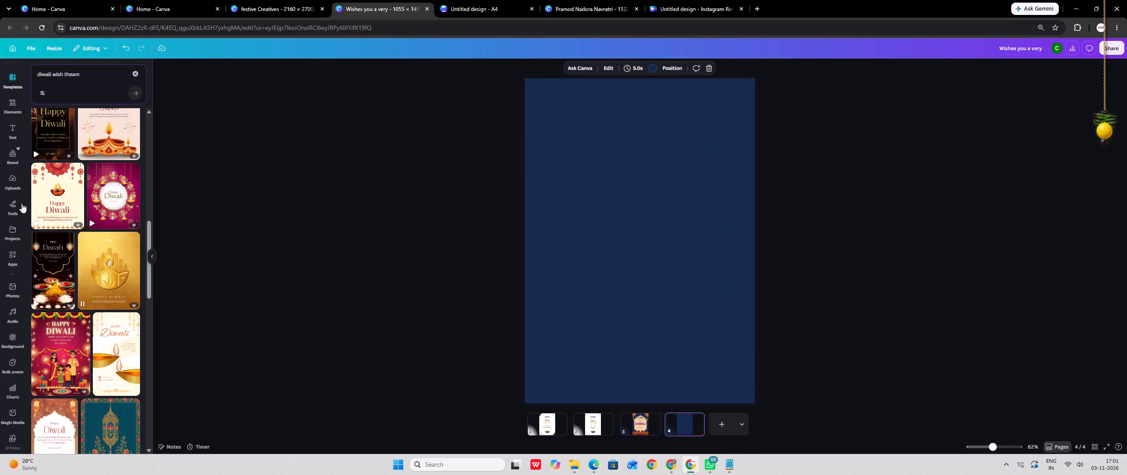
{"action": "left_click", "coordinate": [626, 311]}
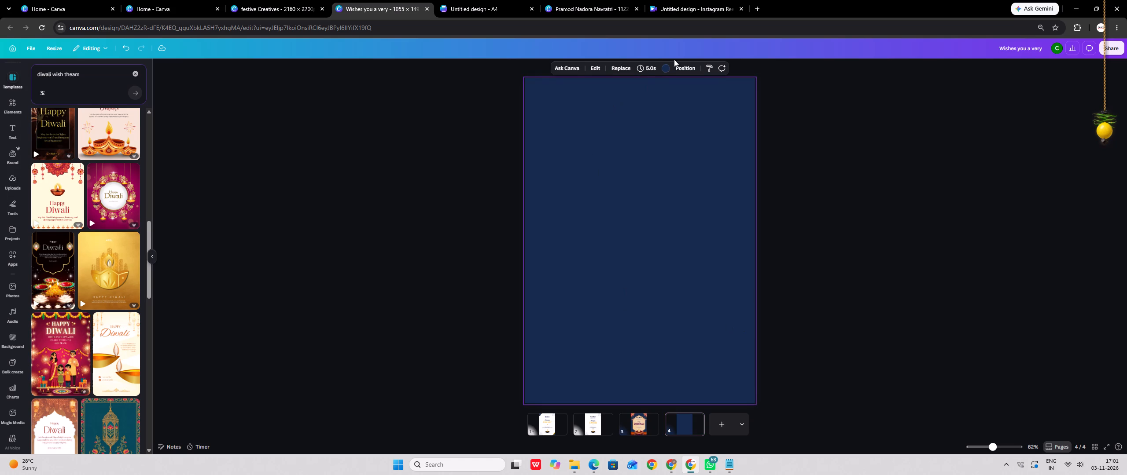
{"action": "left_click", "coordinate": [667, 67]}
{"action": "left_click", "coordinate": [71, 120]}
{"action": "left_click", "coordinate": [294, 179]}
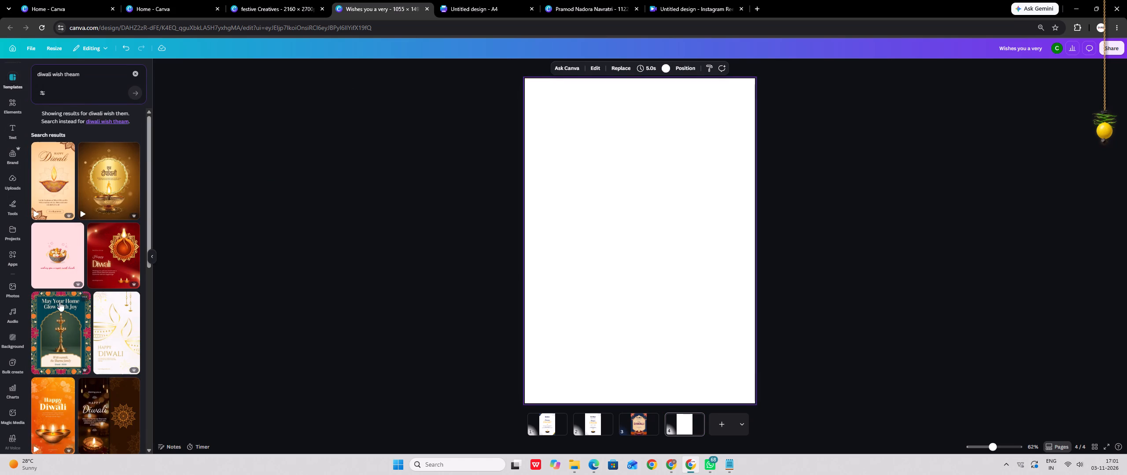
Look through the "diwali wish theam" template results for a Diwali design suited to blank page 4.
{"action": "scroll", "coordinate": [59, 302], "scroll_direction": "down", "scroll_amount": 9}
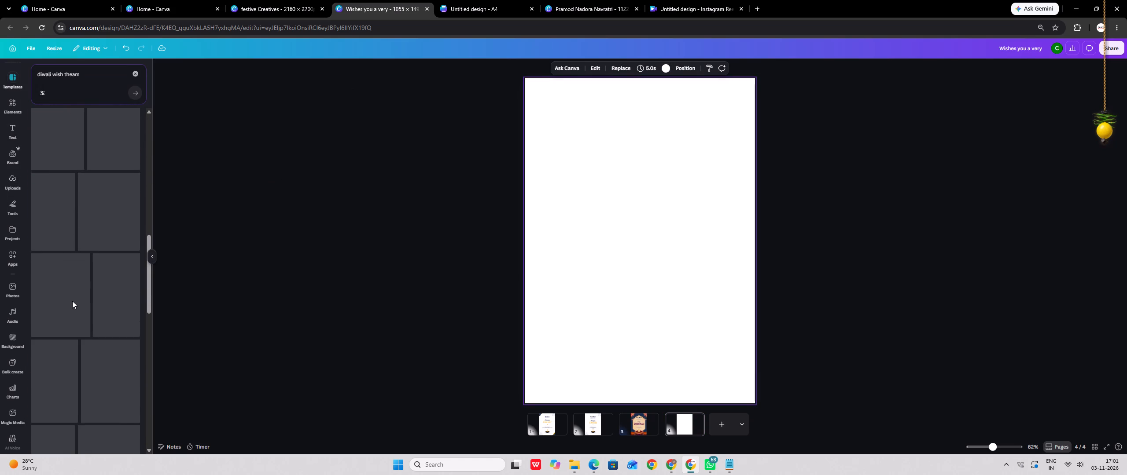
{"action": "scroll", "coordinate": [72, 301], "scroll_direction": "up", "scroll_amount": 3}
{"action": "scroll", "coordinate": [72, 301], "scroll_direction": "down", "scroll_amount": 5}
{"action": "scroll", "coordinate": [72, 301], "scroll_direction": "up", "scroll_amount": 4}
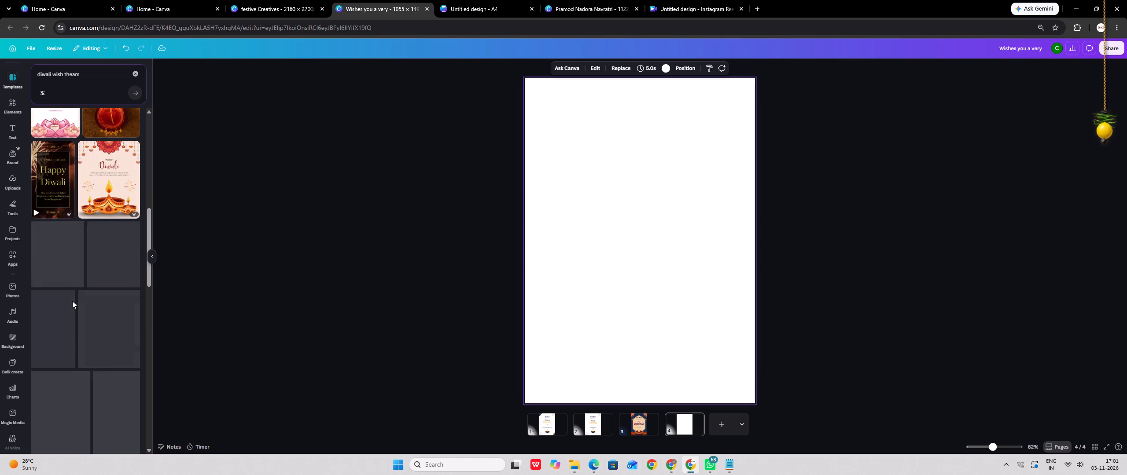
{"action": "scroll", "coordinate": [72, 301], "scroll_direction": "up", "scroll_amount": 2}
{"action": "scroll", "coordinate": [72, 301], "scroll_direction": "down", "scroll_amount": 1}
{"action": "scroll", "coordinate": [72, 301], "scroll_direction": "up", "scroll_amount": 7}
{"action": "scroll", "coordinate": [72, 301], "scroll_direction": "down", "scroll_amount": 2}
{"action": "scroll", "coordinate": [72, 301], "scroll_direction": "up", "scroll_amount": 1}
{"action": "scroll", "coordinate": [72, 301], "scroll_direction": "down", "scroll_amount": 5}
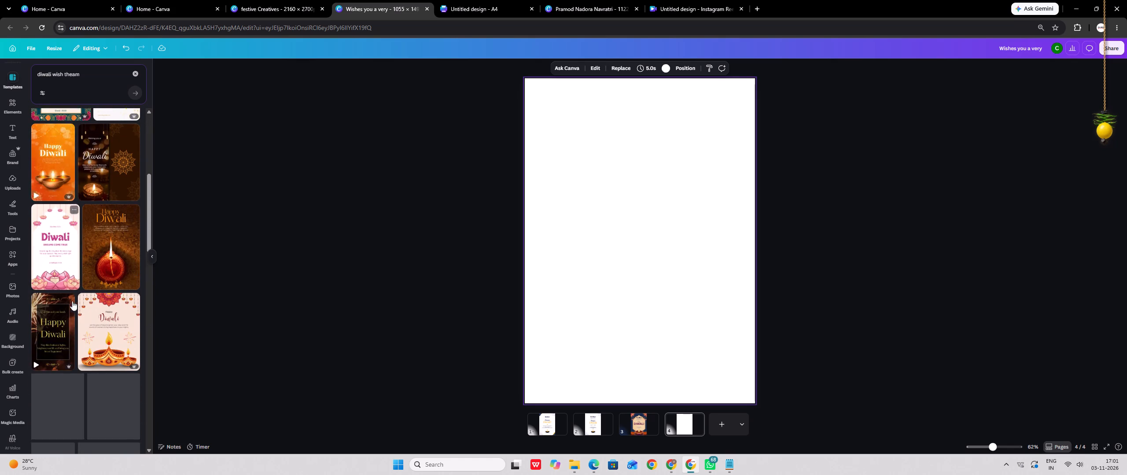
{"action": "scroll", "coordinate": [72, 301], "scroll_direction": "down", "scroll_amount": 7}
{"action": "scroll", "coordinate": [72, 301], "scroll_direction": "up", "scroll_amount": 10}
{"action": "scroll", "coordinate": [72, 301], "scroll_direction": "down", "scroll_amount": 1}
{"action": "scroll", "coordinate": [72, 301], "scroll_direction": "up", "scroll_amount": 2}
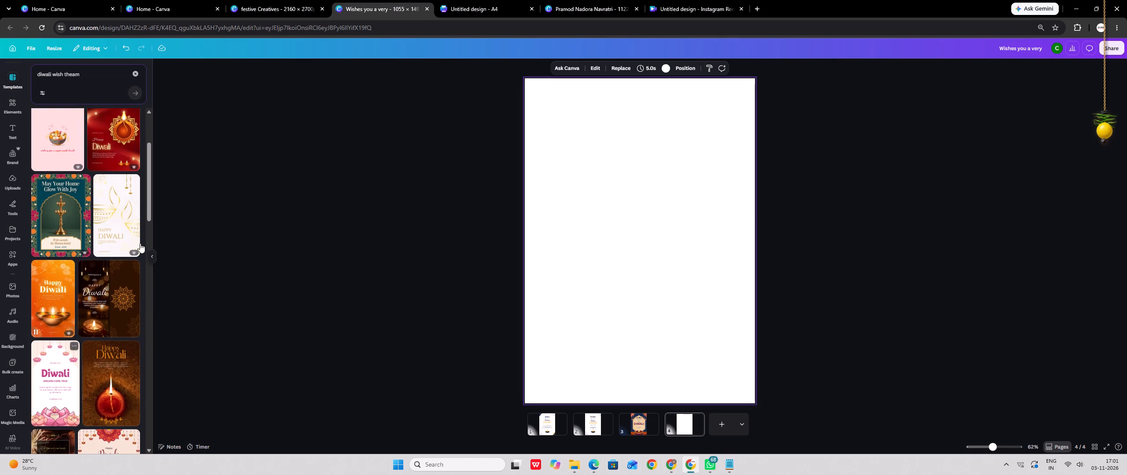
{"action": "scroll", "coordinate": [97, 185], "scroll_direction": "up", "scroll_amount": 7}
{"action": "scroll", "coordinate": [122, 228], "scroll_direction": "down", "scroll_amount": 1}
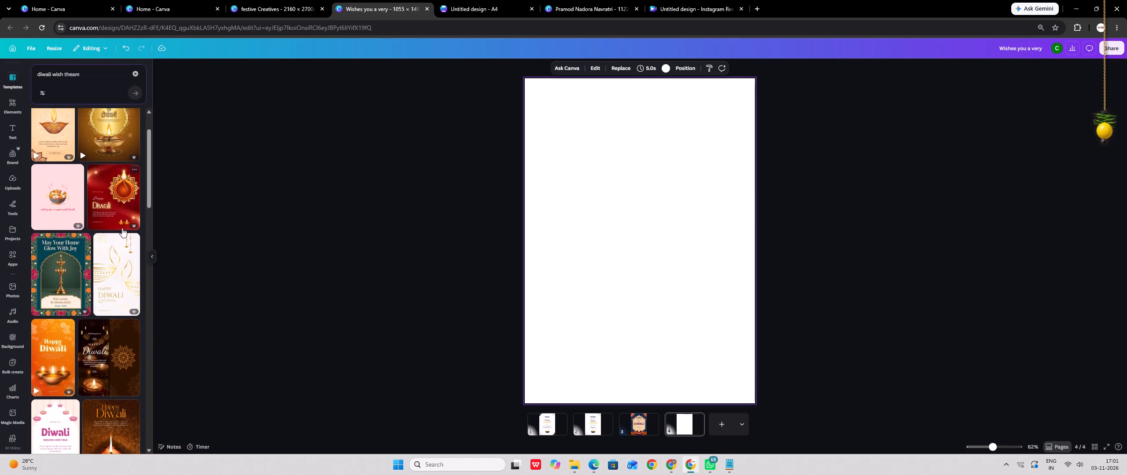
{"action": "scroll", "coordinate": [122, 228], "scroll_direction": "down", "scroll_amount": 7}
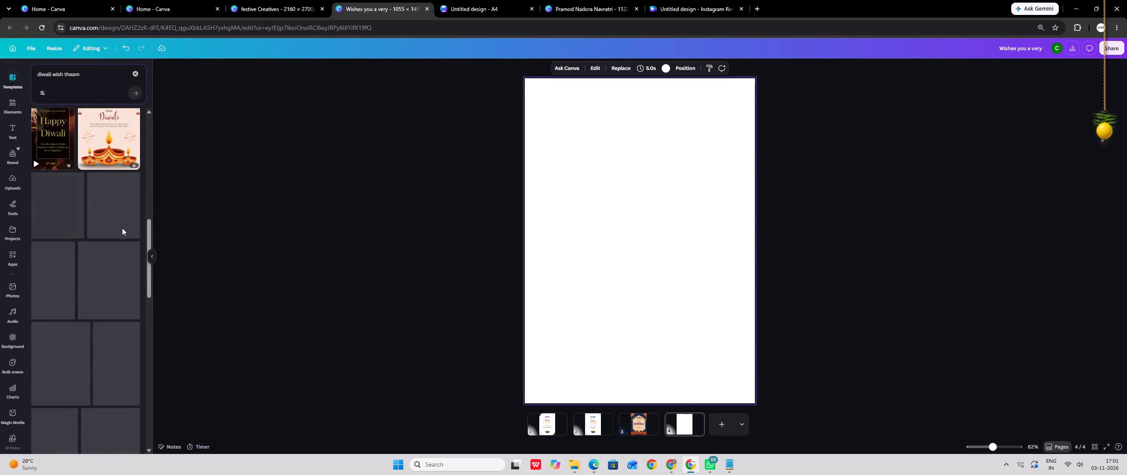
{"action": "scroll", "coordinate": [122, 228], "scroll_direction": "down", "scroll_amount": 2}
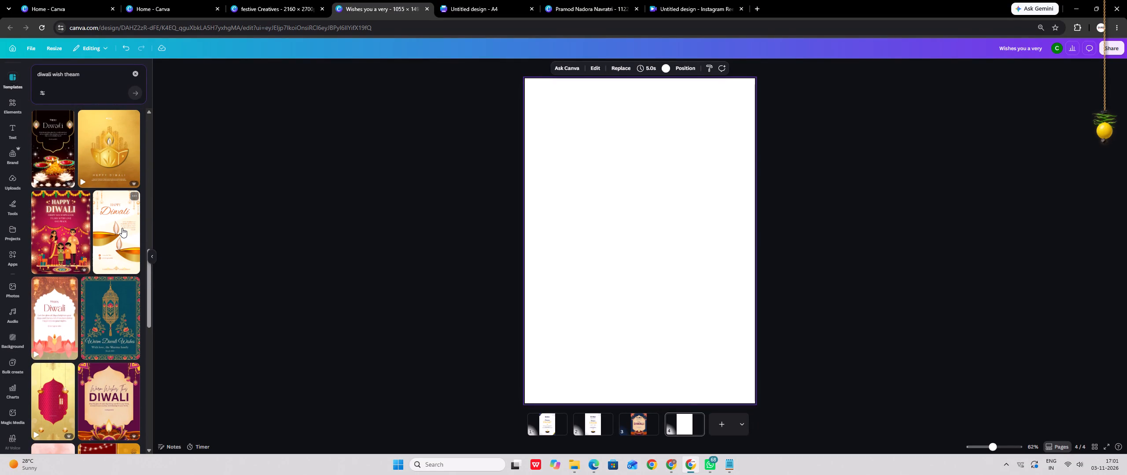
{"action": "scroll", "coordinate": [122, 228], "scroll_direction": "down", "scroll_amount": 2}
{"action": "scroll", "coordinate": [122, 228], "scroll_direction": "up", "scroll_amount": 2}
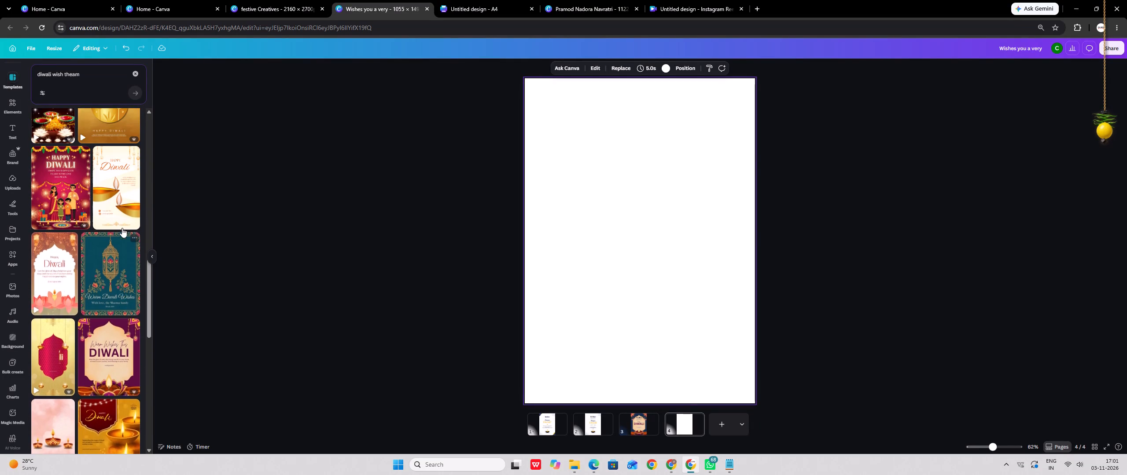
{"action": "scroll", "coordinate": [122, 228], "scroll_direction": "down", "scroll_amount": 2}
{"action": "scroll", "coordinate": [122, 228], "scroll_direction": "up", "scroll_amount": 1}
{"action": "scroll", "coordinate": [122, 228], "scroll_direction": "down", "scroll_amount": 6}
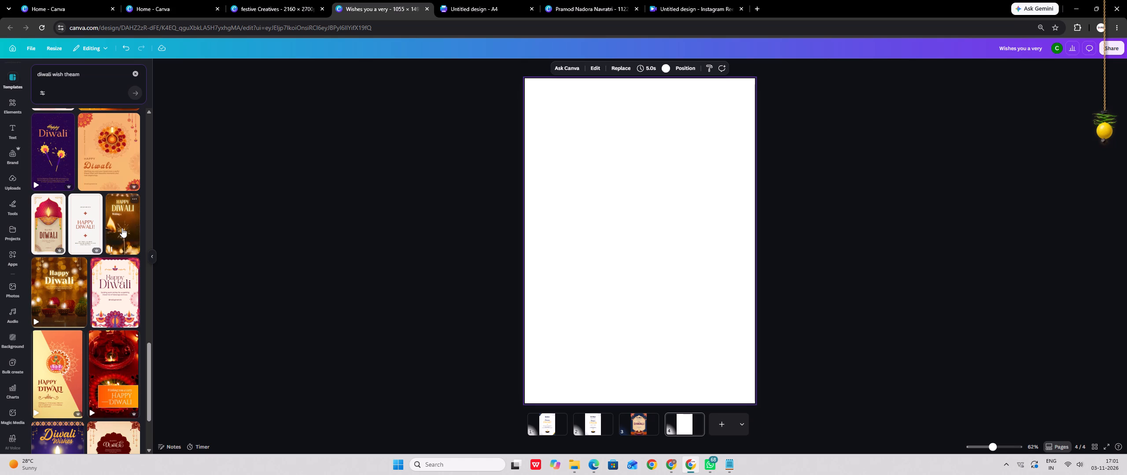
{"action": "scroll", "coordinate": [122, 228], "scroll_direction": "down", "scroll_amount": 7}
{"action": "scroll", "coordinate": [122, 228], "scroll_direction": "up", "scroll_amount": 2}
{"action": "scroll", "coordinate": [122, 228], "scroll_direction": "down", "scroll_amount": 1}
{"action": "scroll", "coordinate": [122, 228], "scroll_direction": "up", "scroll_amount": 1}
{"action": "scroll", "coordinate": [122, 228], "scroll_direction": "down", "scroll_amount": 3}
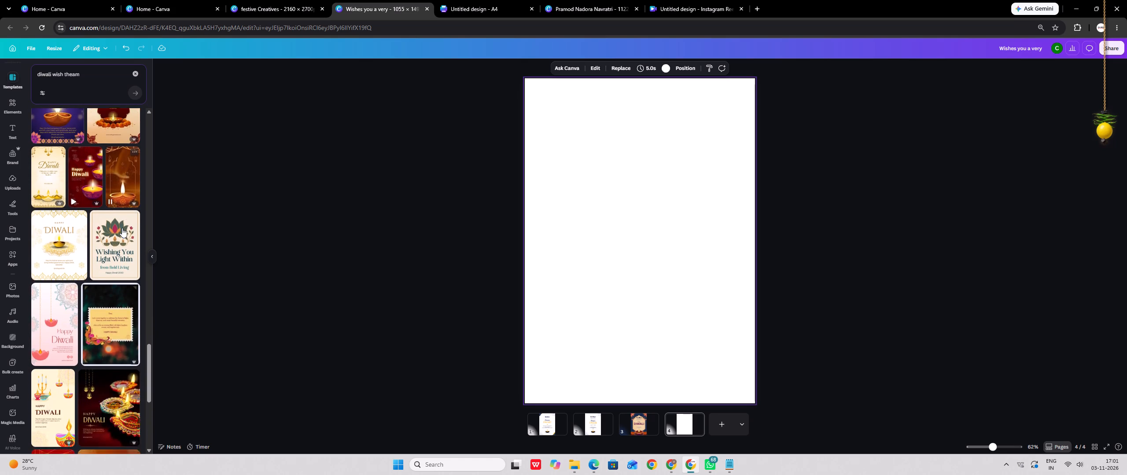
{"action": "scroll", "coordinate": [122, 228], "scroll_direction": "down", "scroll_amount": 6}
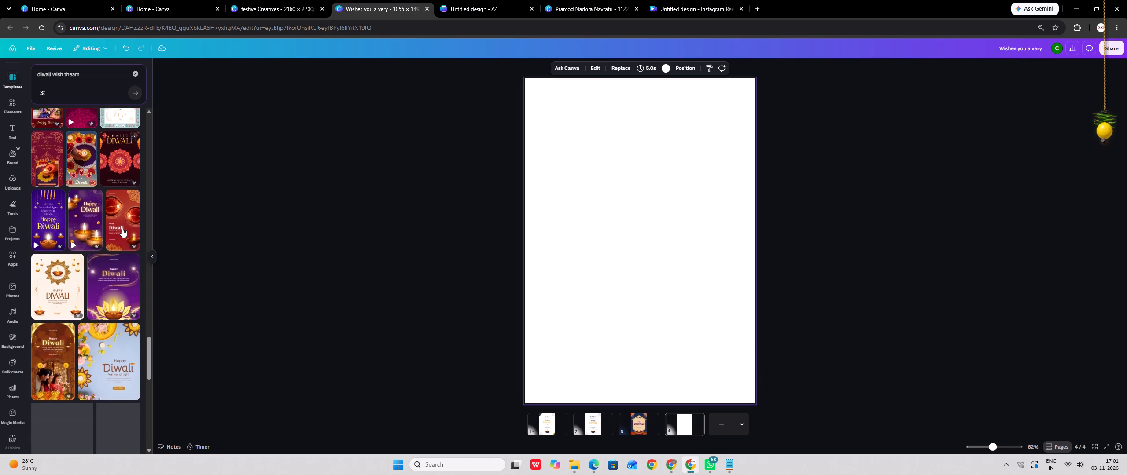
{"action": "scroll", "coordinate": [122, 219], "scroll_direction": "down", "scroll_amount": 4}
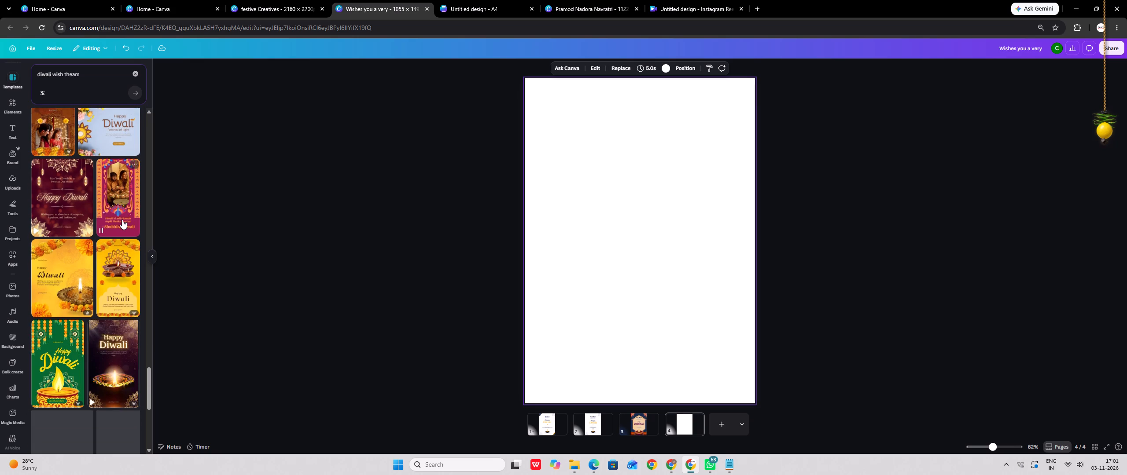
{"action": "scroll", "coordinate": [122, 219], "scroll_direction": "up", "scroll_amount": 12}
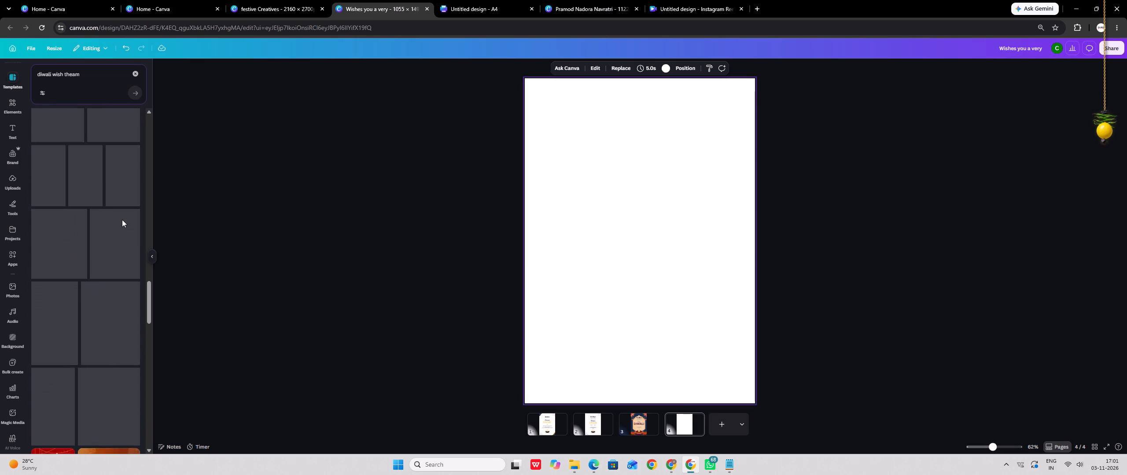
{"action": "scroll", "coordinate": [122, 219], "scroll_direction": "up", "scroll_amount": 3}
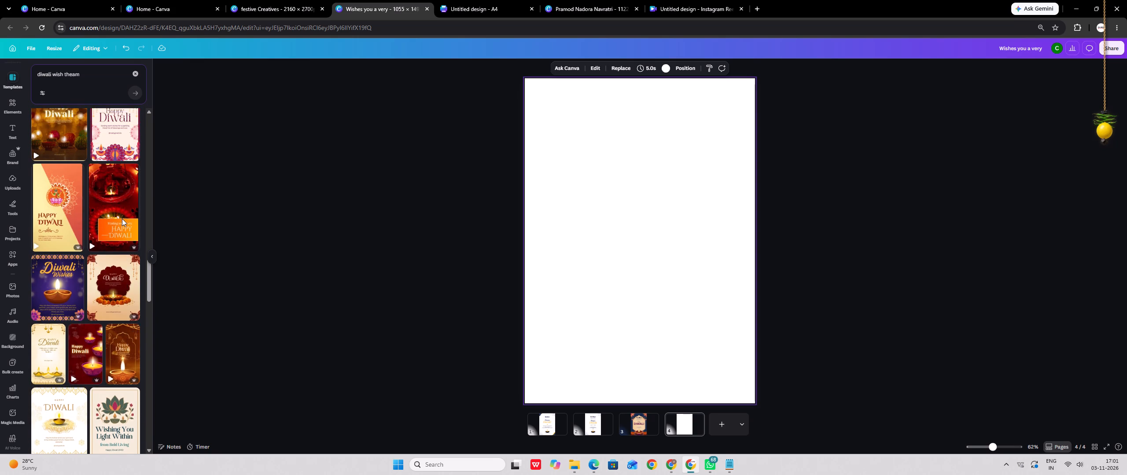
{"action": "scroll", "coordinate": [122, 219], "scroll_direction": "up", "scroll_amount": 7}
{"action": "scroll", "coordinate": [122, 219], "scroll_direction": "down", "scroll_amount": 1}
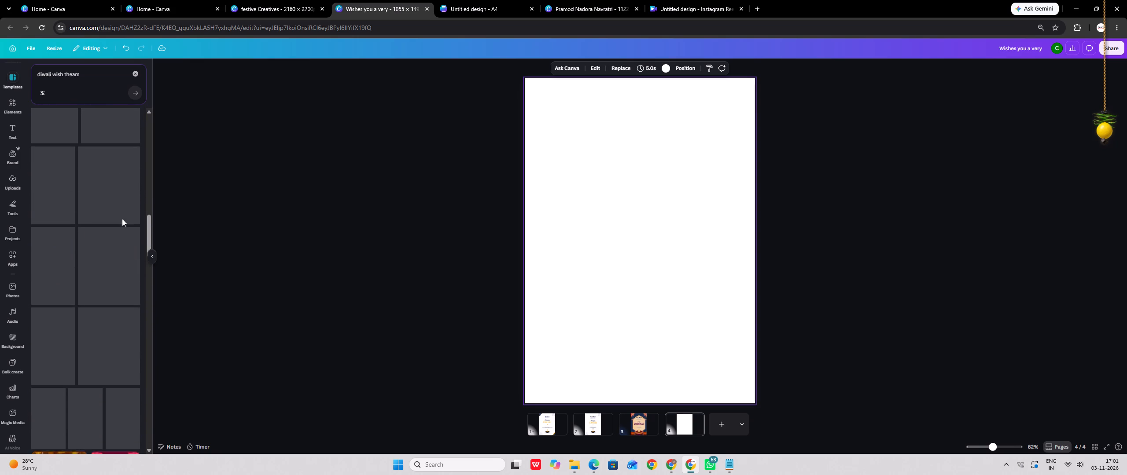
{"action": "scroll", "coordinate": [122, 214], "scroll_direction": "up", "scroll_amount": 2}
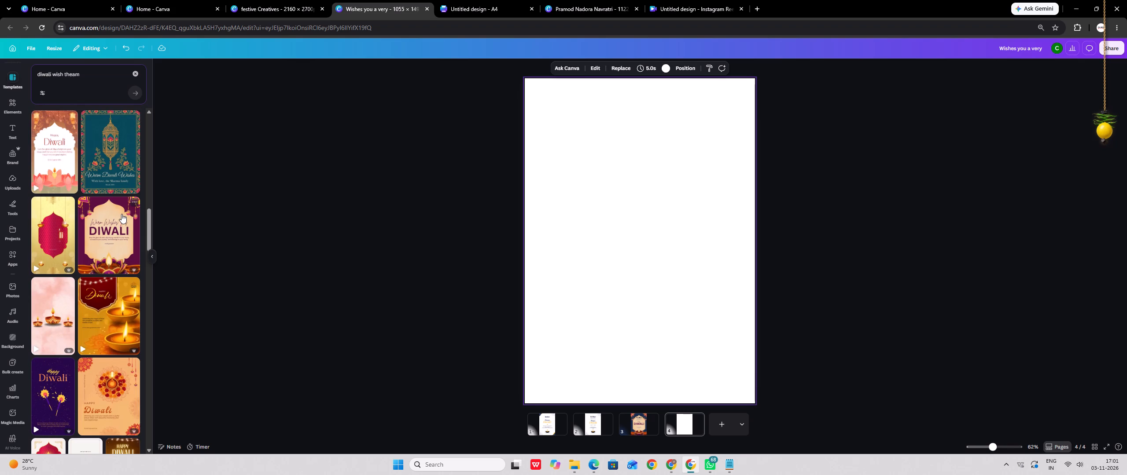
{"action": "scroll", "coordinate": [122, 214], "scroll_direction": "up", "scroll_amount": 4}
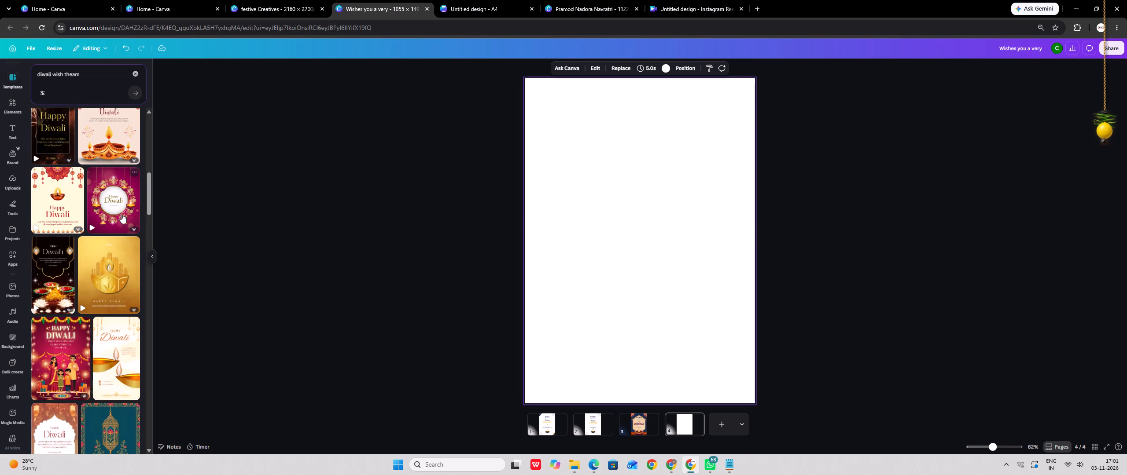
{"action": "scroll", "coordinate": [122, 214], "scroll_direction": "down", "scroll_amount": 3}
{"action": "scroll", "coordinate": [122, 214], "scroll_direction": "up", "scroll_amount": 3}
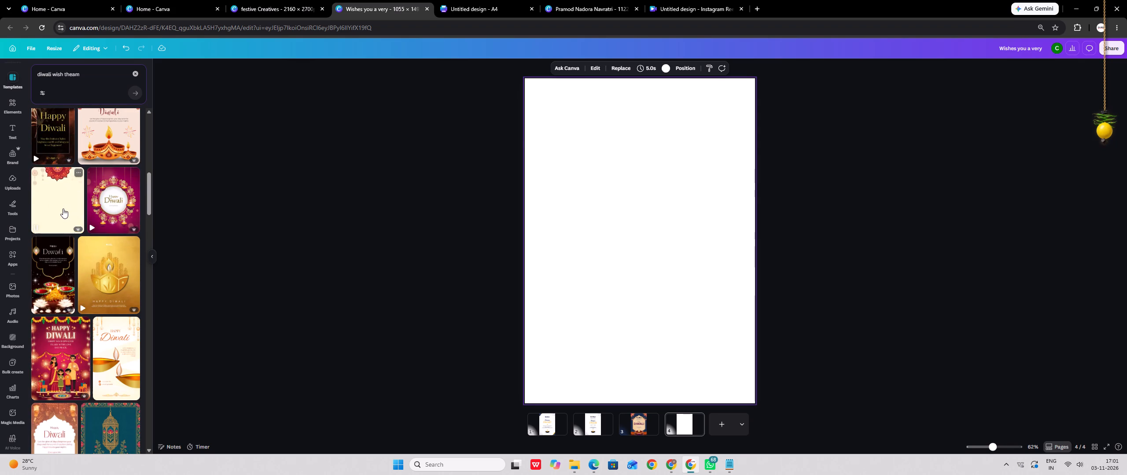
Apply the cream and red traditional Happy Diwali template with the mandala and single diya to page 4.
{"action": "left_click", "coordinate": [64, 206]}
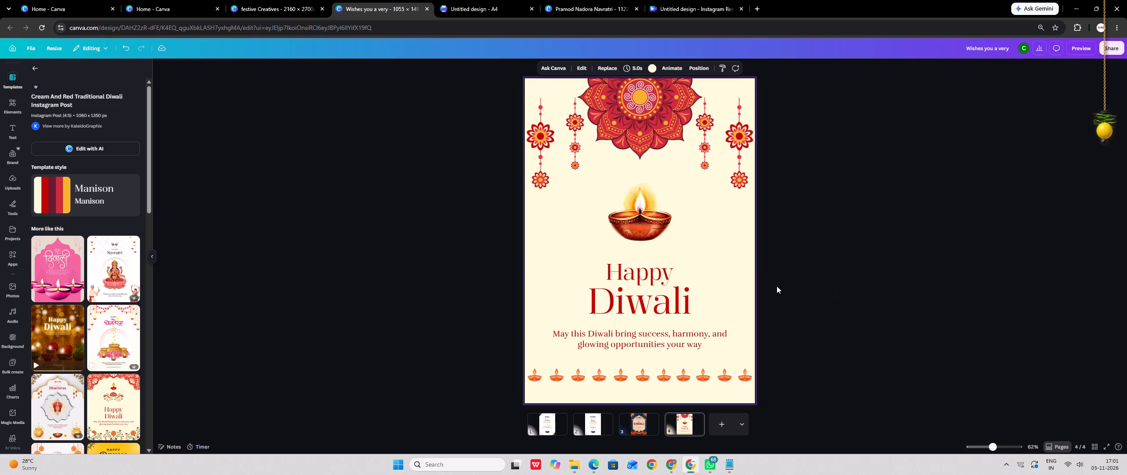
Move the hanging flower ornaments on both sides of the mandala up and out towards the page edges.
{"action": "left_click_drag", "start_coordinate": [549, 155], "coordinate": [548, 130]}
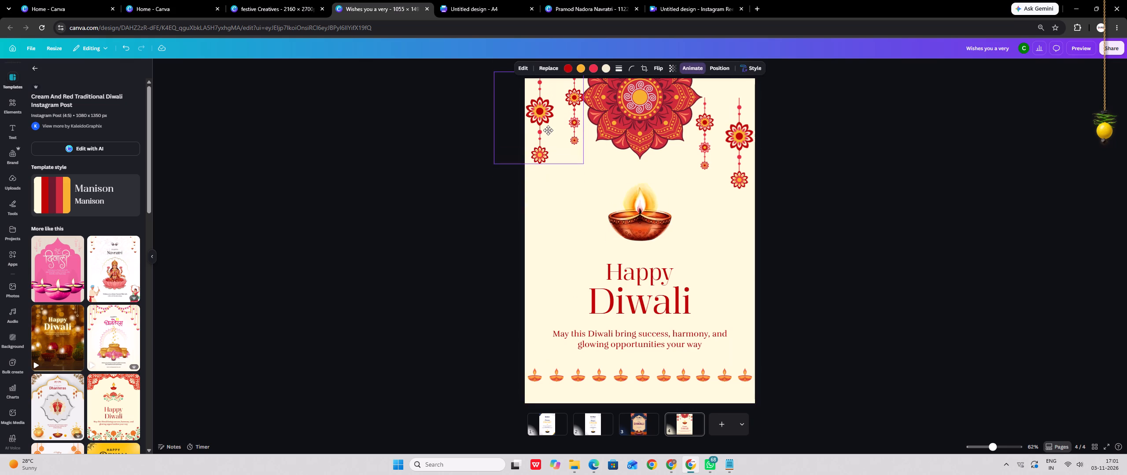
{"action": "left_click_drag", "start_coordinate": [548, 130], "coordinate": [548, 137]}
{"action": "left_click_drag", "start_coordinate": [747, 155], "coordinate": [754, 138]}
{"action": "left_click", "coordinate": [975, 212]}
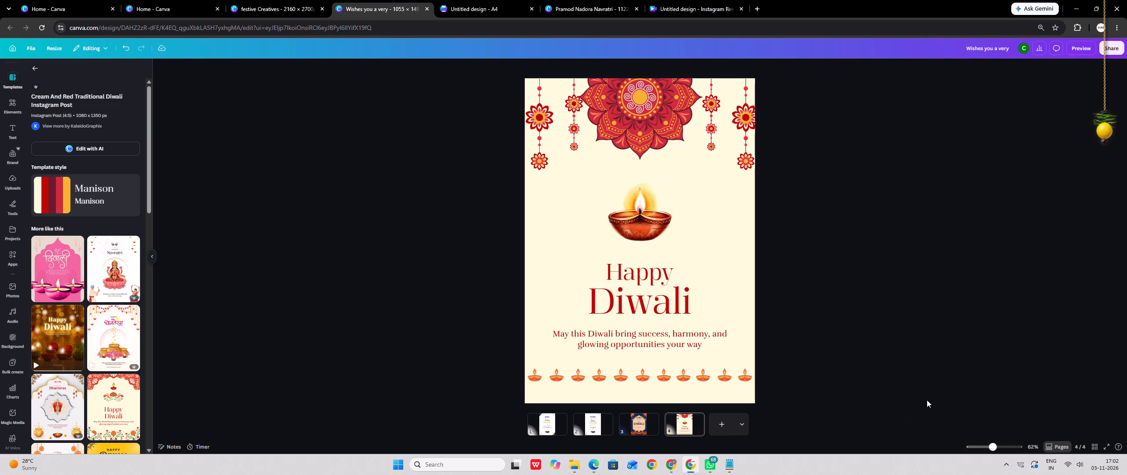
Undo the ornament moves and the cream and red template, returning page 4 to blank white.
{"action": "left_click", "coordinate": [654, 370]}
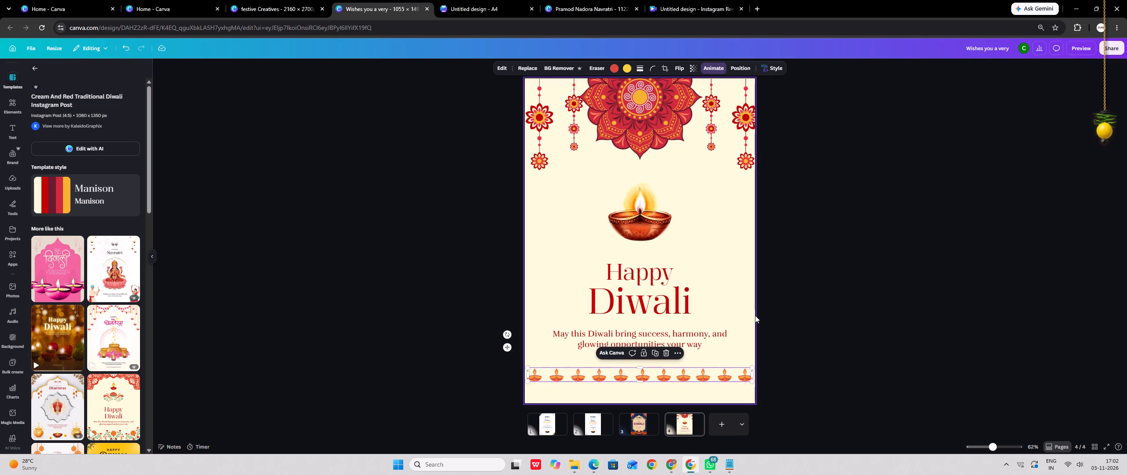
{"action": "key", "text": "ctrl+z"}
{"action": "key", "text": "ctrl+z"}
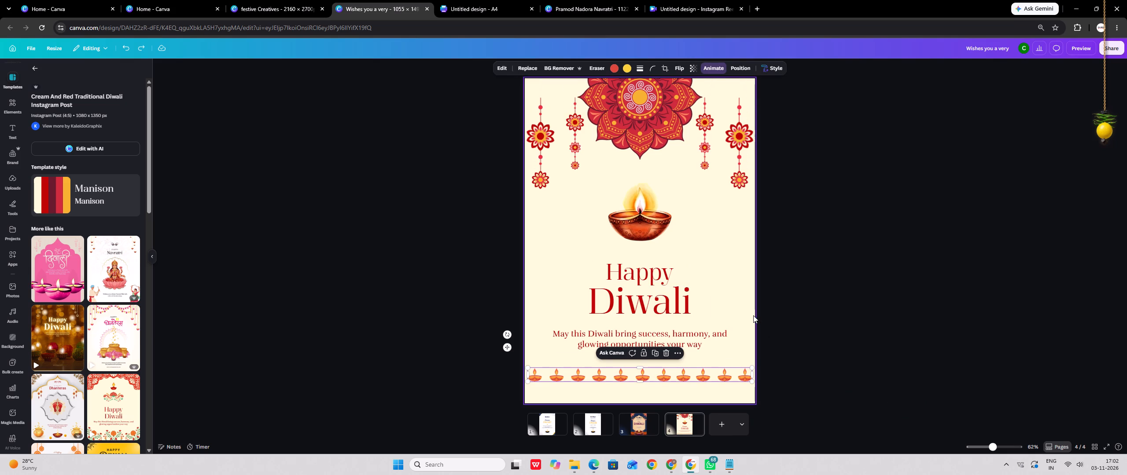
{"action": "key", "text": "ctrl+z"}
Look through the designs similar to the cream and red Diwali template for an alternative.
{"action": "scroll", "coordinate": [89, 300], "scroll_direction": "down", "scroll_amount": 2}
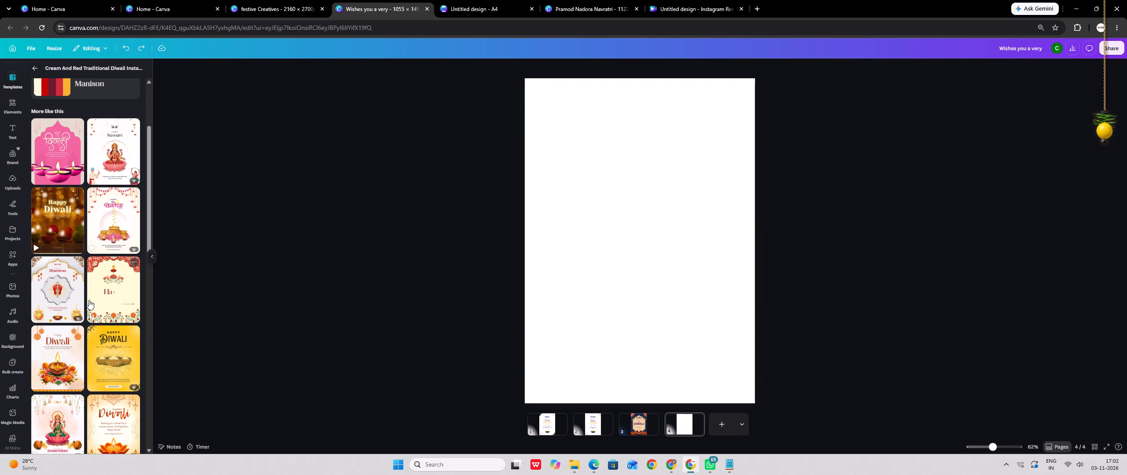
{"action": "scroll", "coordinate": [89, 300], "scroll_direction": "down", "scroll_amount": 2}
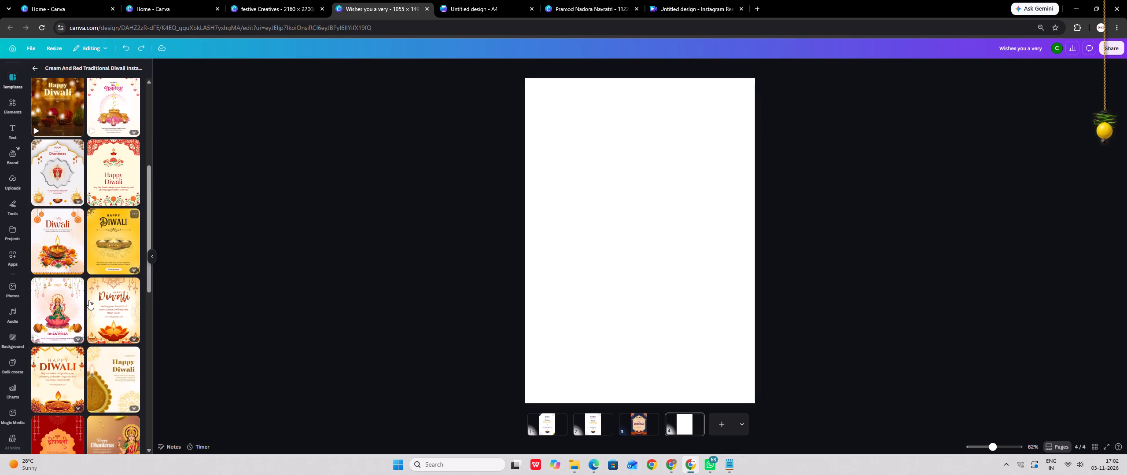
{"action": "scroll", "coordinate": [89, 300], "scroll_direction": "up", "scroll_amount": 2}
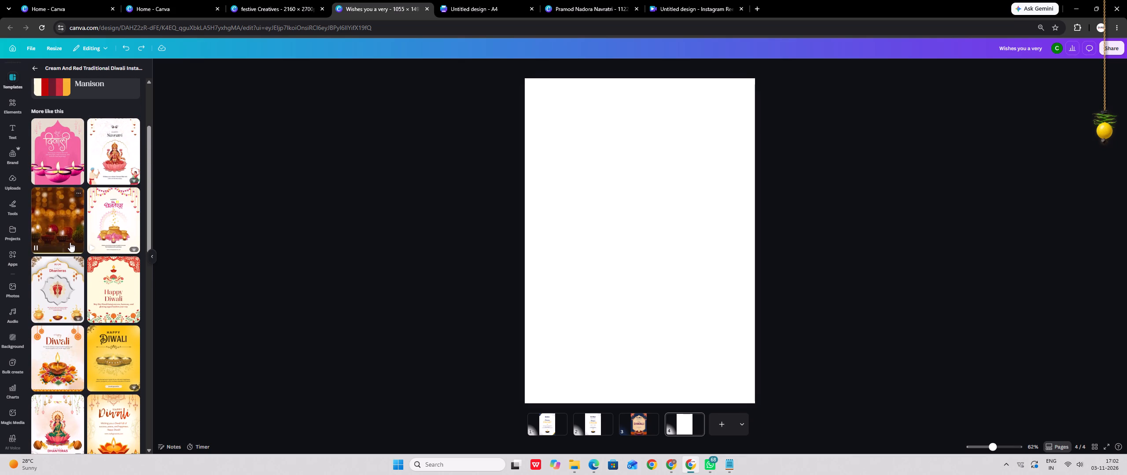
{"action": "scroll", "coordinate": [118, 254], "scroll_direction": "down", "scroll_amount": 4}
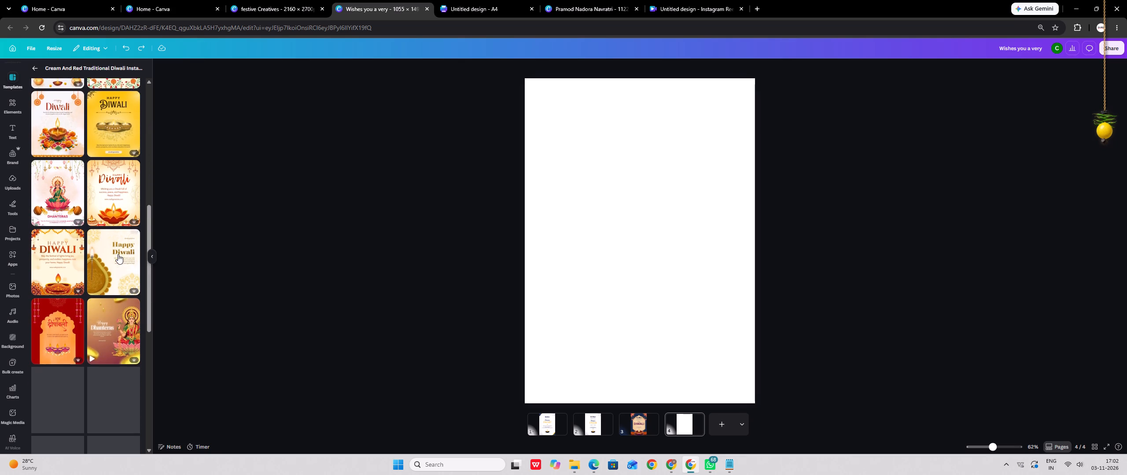
{"action": "scroll", "coordinate": [118, 254], "scroll_direction": "down", "scroll_amount": 7}
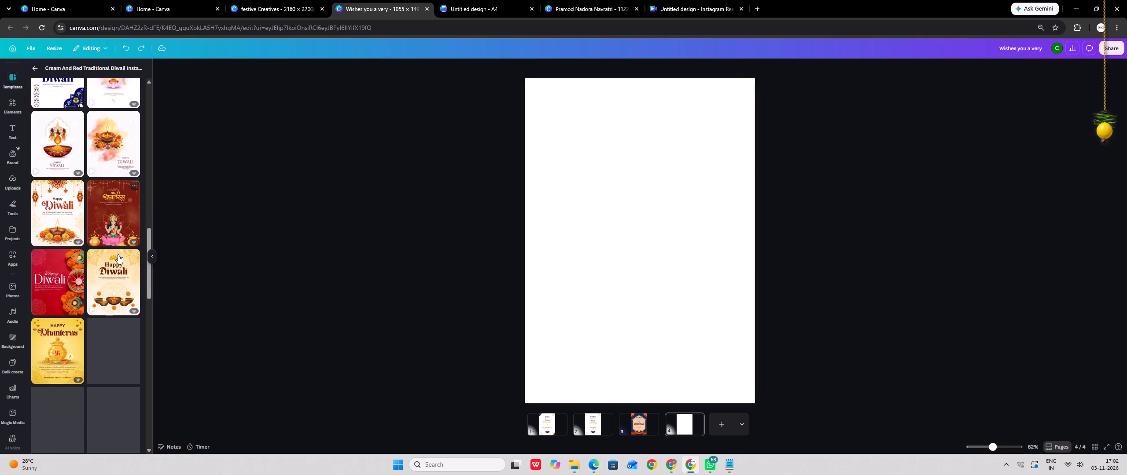
{"action": "scroll", "coordinate": [118, 254], "scroll_direction": "down", "scroll_amount": 4}
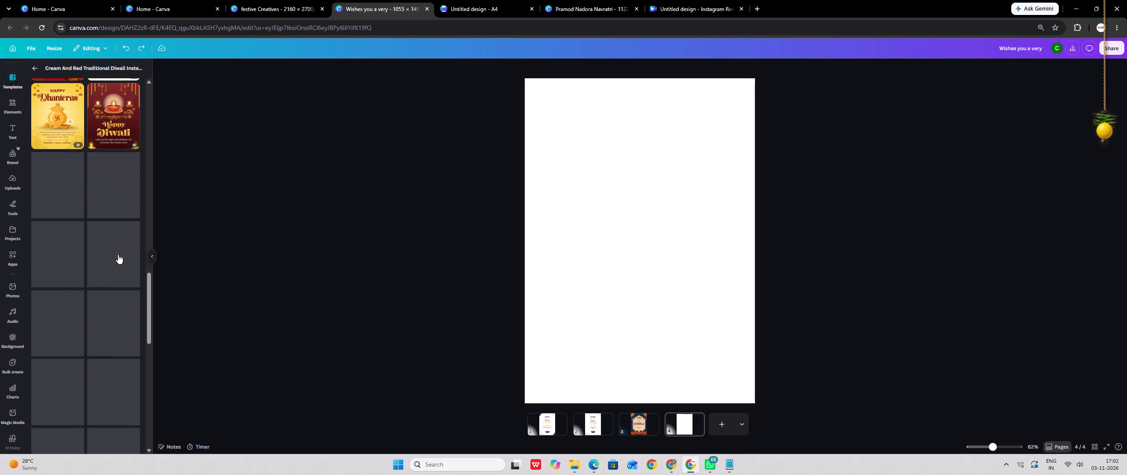
{"action": "scroll", "coordinate": [118, 254], "scroll_direction": "down", "scroll_amount": 7}
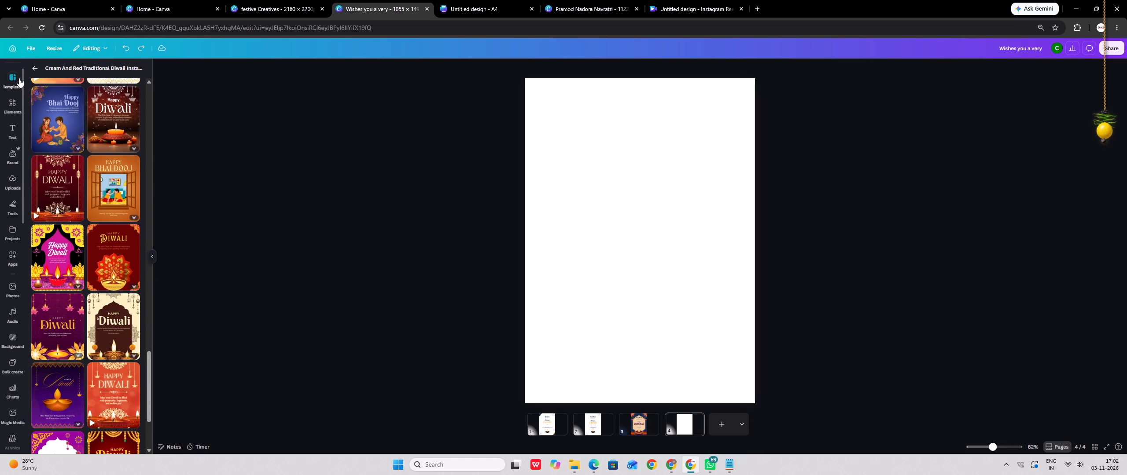
Choose the gold traditional Happy Diwali template with three diyas from the Diwali wish results and apply it to page 4.
{"action": "left_click", "coordinate": [40, 64]}
{"action": "scroll", "coordinate": [69, 213], "scroll_direction": "down", "scroll_amount": 5}
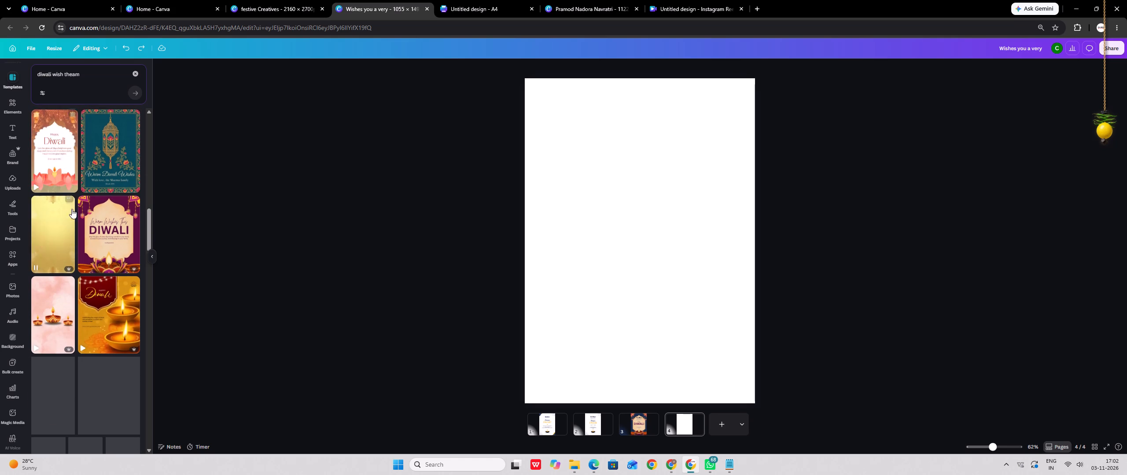
{"action": "scroll", "coordinate": [112, 222], "scroll_direction": "down", "scroll_amount": 4}
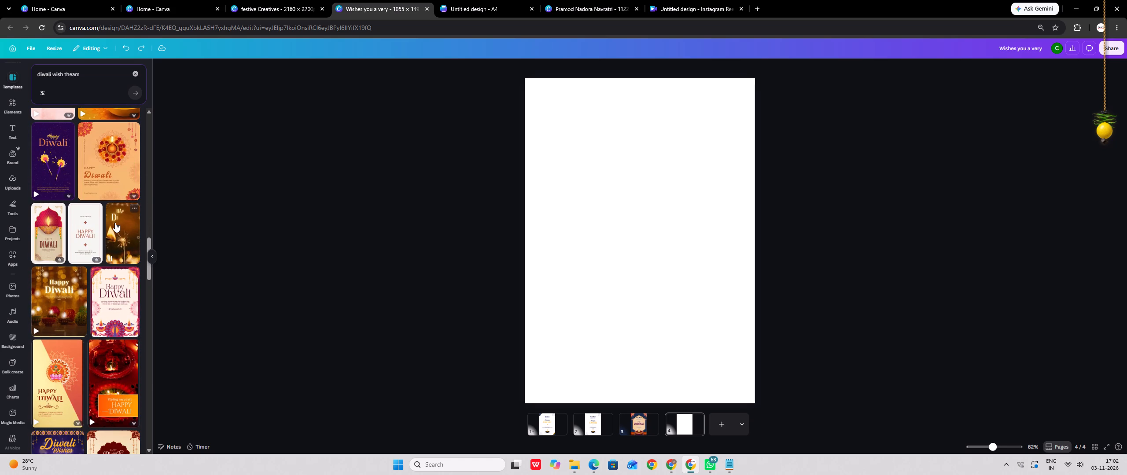
{"action": "scroll", "coordinate": [115, 223], "scroll_direction": "down", "scroll_amount": 1}
{"action": "scroll", "coordinate": [115, 223], "scroll_direction": "up", "scroll_amount": 2}
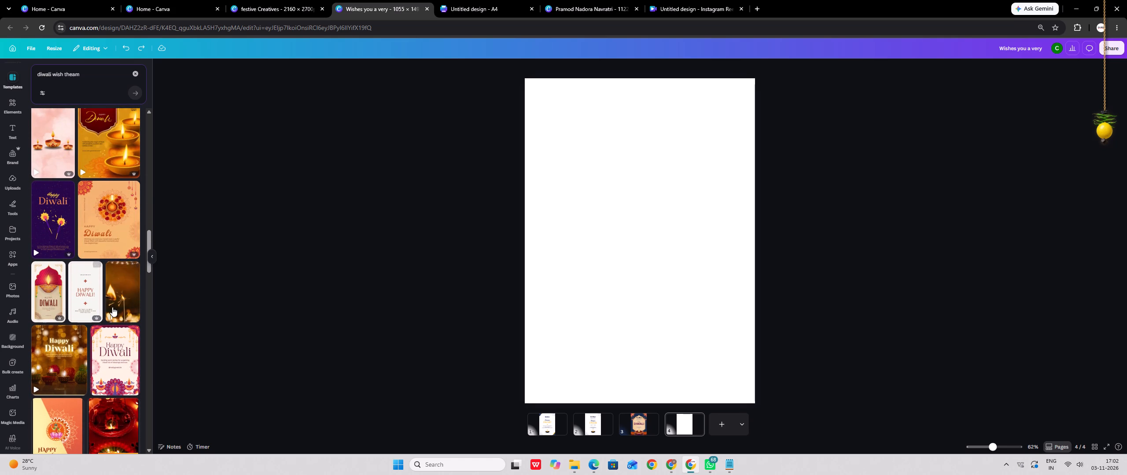
{"action": "scroll", "coordinate": [117, 293], "scroll_direction": "down", "scroll_amount": 2}
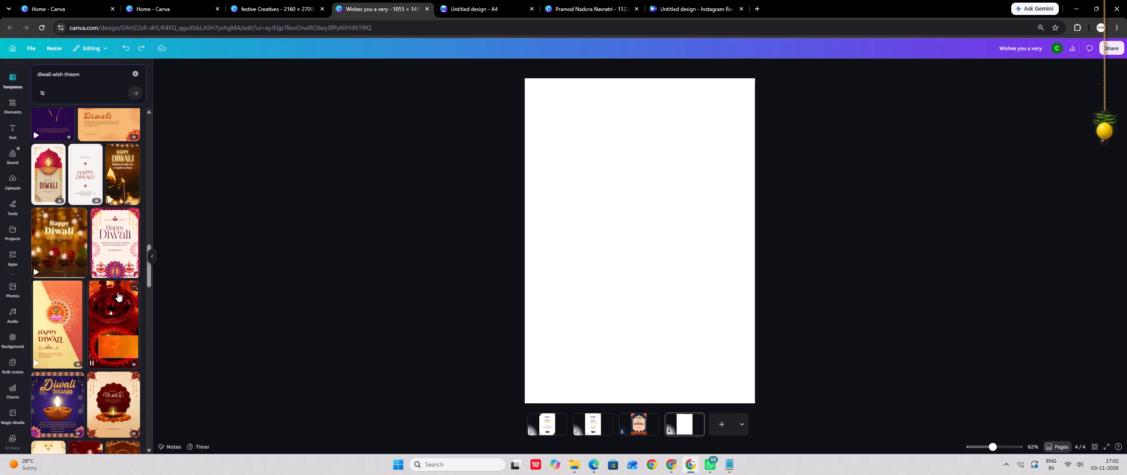
{"action": "scroll", "coordinate": [118, 292], "scroll_direction": "up", "scroll_amount": 2}
{"action": "scroll", "coordinate": [118, 292], "scroll_direction": "down", "scroll_amount": 4}
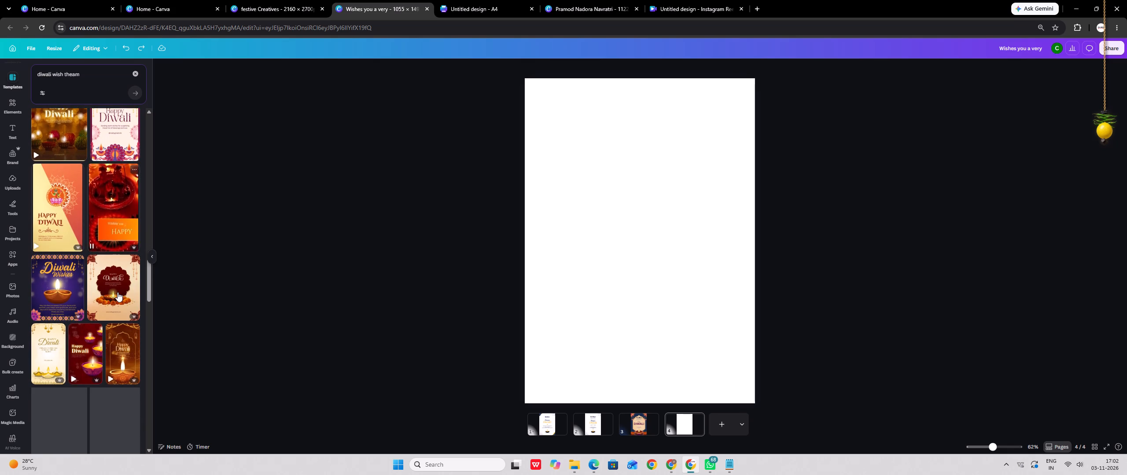
{"action": "scroll", "coordinate": [118, 292], "scroll_direction": "down", "scroll_amount": 2}
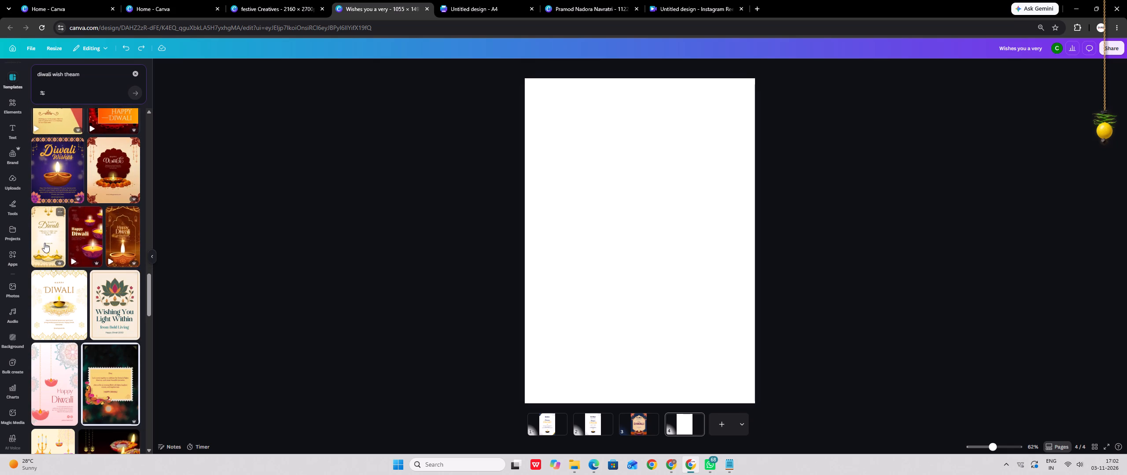
{"action": "left_click", "coordinate": [49, 241]}
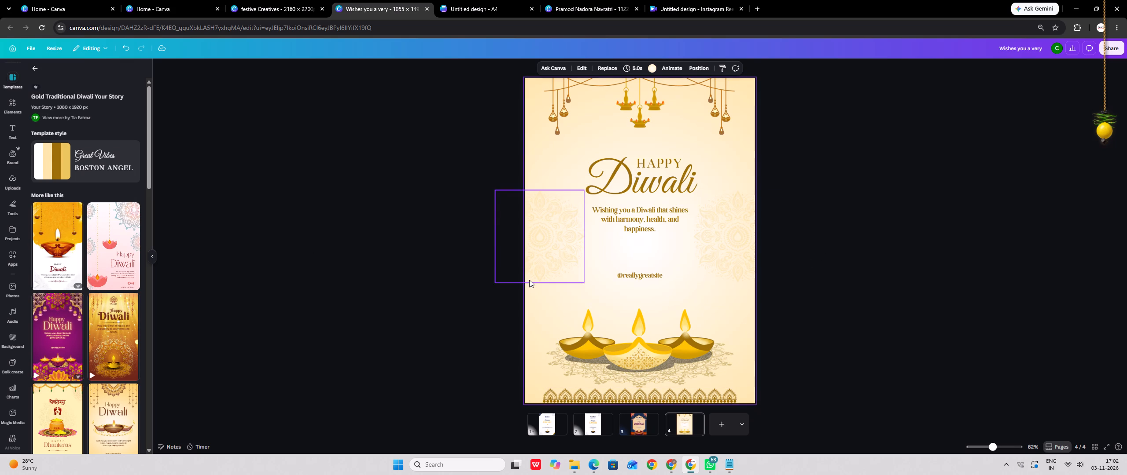
Move the hanging bell garlands at the top of page 4 outwards to the page's side edges.
{"action": "left_click", "coordinate": [649, 110]}
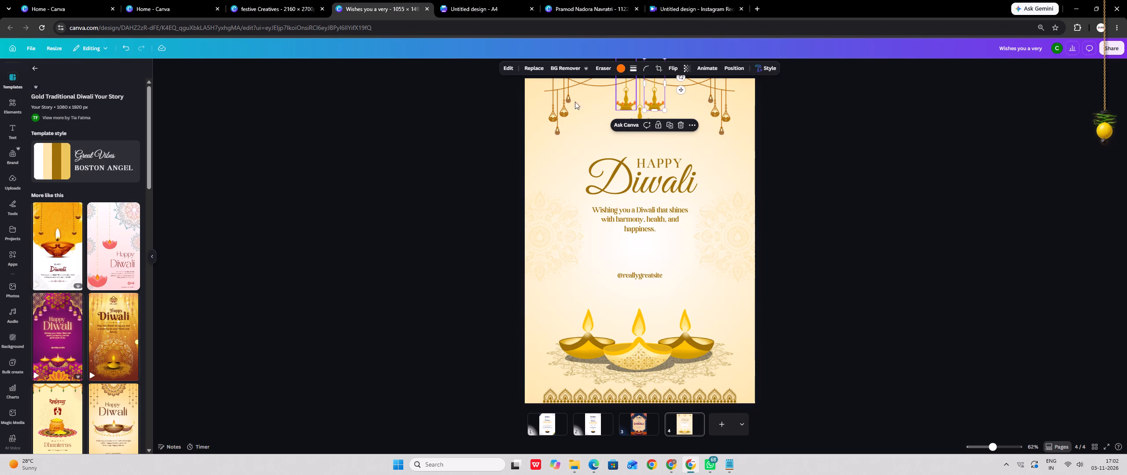
{"action": "left_click", "coordinate": [550, 95]}
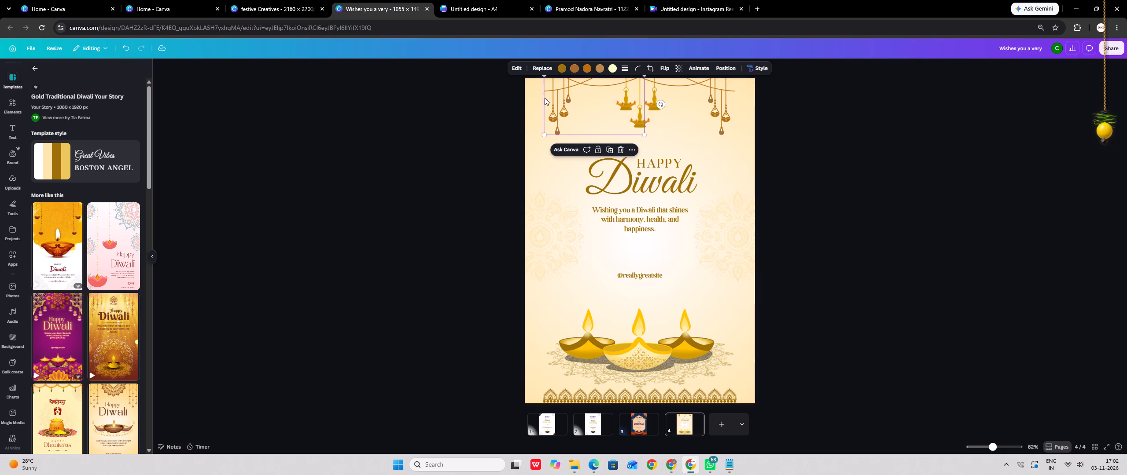
{"action": "left_click_drag", "start_coordinate": [545, 98], "coordinate": [524, 96]}
{"action": "left_click_drag", "start_coordinate": [717, 92], "coordinate": [738, 95]}
{"action": "left_click", "coordinate": [857, 112]}
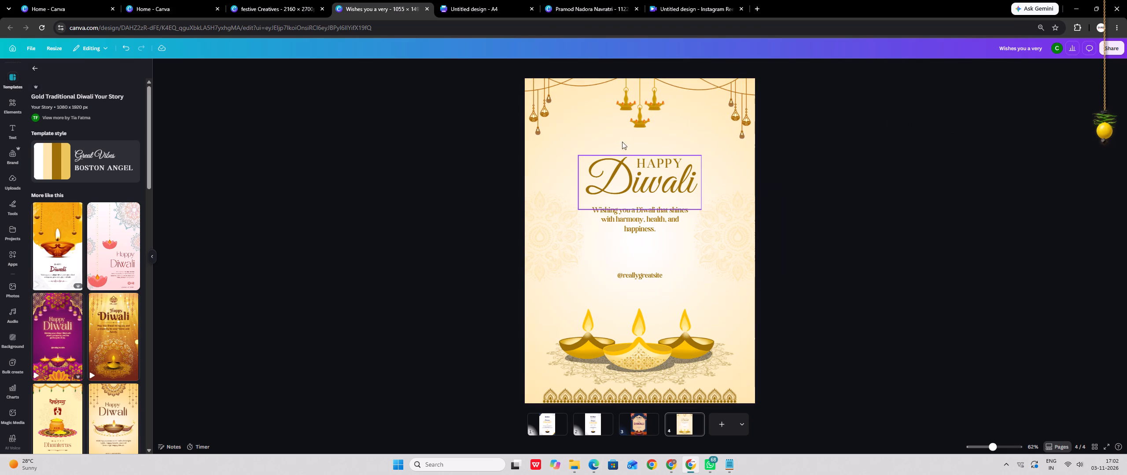
{"action": "left_click", "coordinate": [644, 278]}
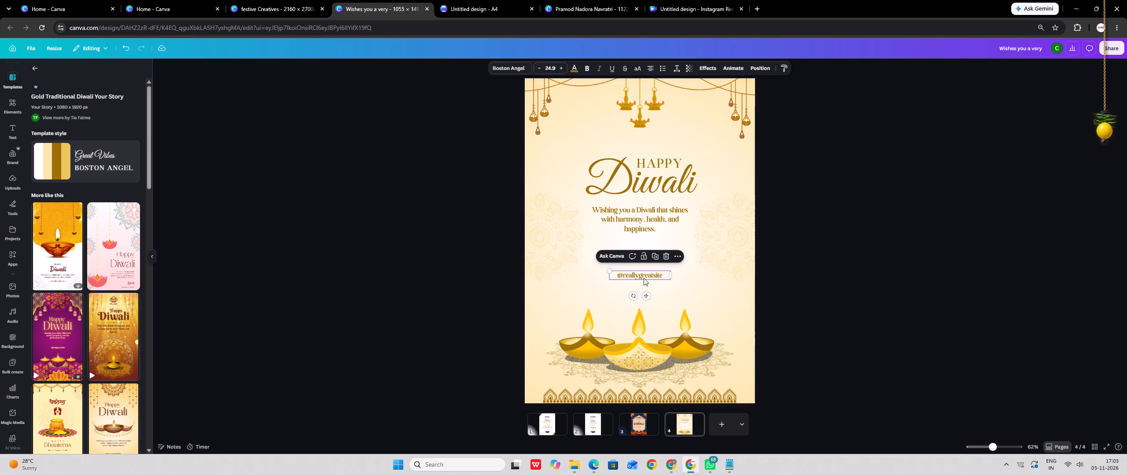
{"action": "key", "text": "BackSpace"}
Copy the Bollco logo, "Wishes You A Very", "Happy Diwali", the diya divider and the "With Warm Regards" sign-off from page 2.
{"action": "left_click", "coordinate": [595, 424]}
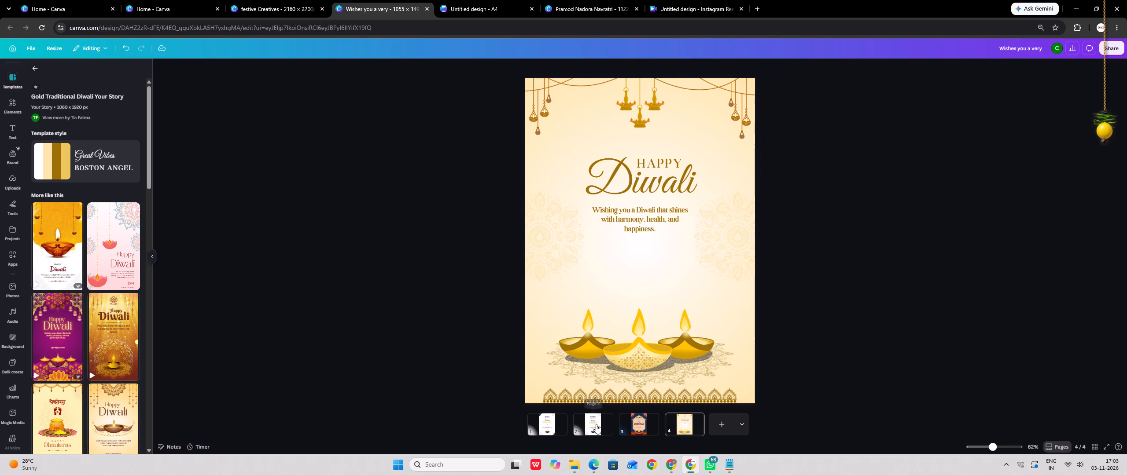
{"action": "left_click", "coordinate": [652, 133]}
{"action": "key", "text": "Return"}
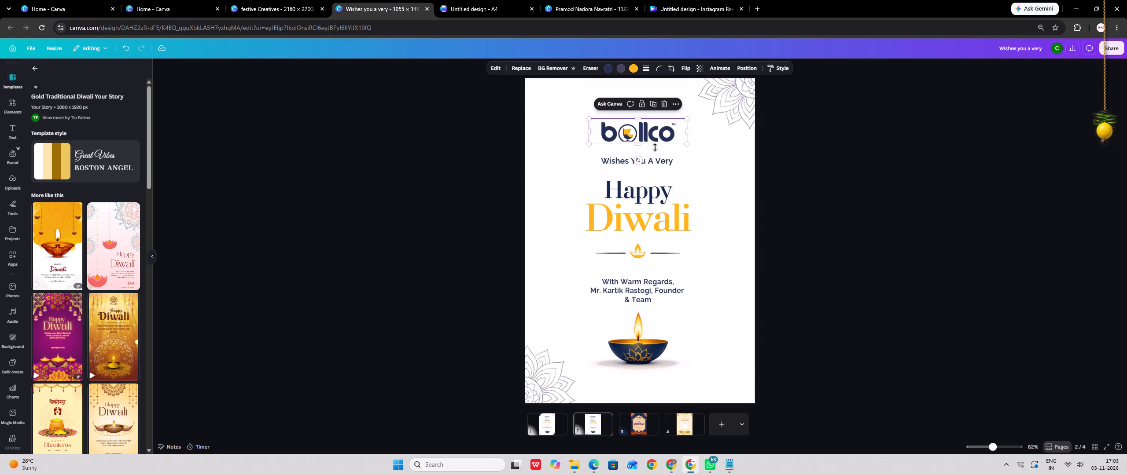
{"action": "left_click", "coordinate": [660, 161], "text": "shift"}
{"action": "left_click", "coordinate": [660, 193], "text": "shift"}
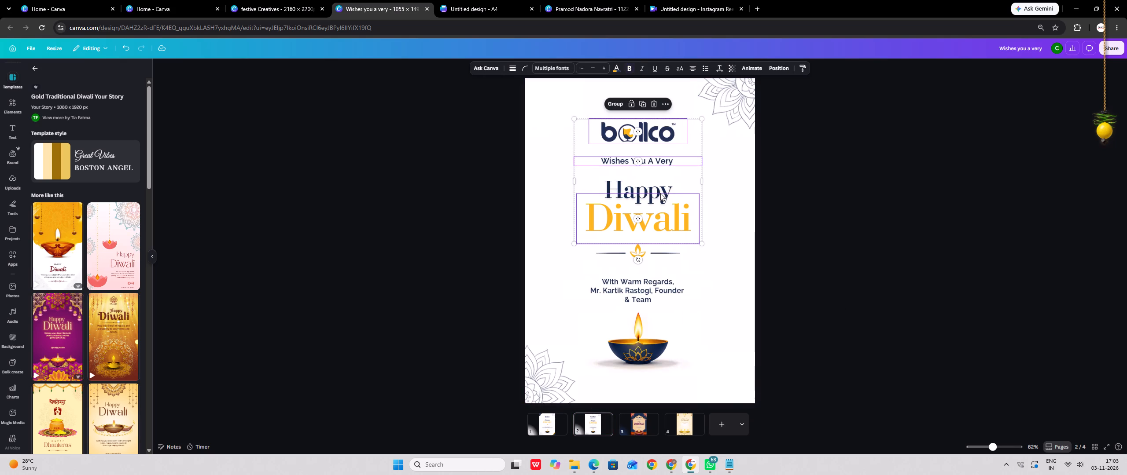
{"action": "left_click", "coordinate": [659, 185], "text": "shift"}
{"action": "left_click", "coordinate": [653, 252], "text": "shift"}
{"action": "left_click", "coordinate": [651, 283], "text": "shift"}
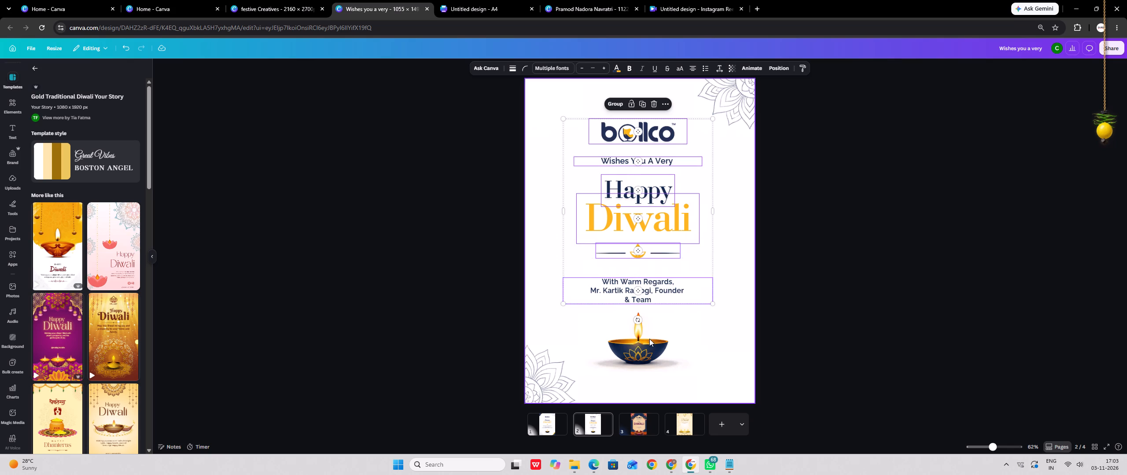
{"action": "key", "text": "ctrl+c"}
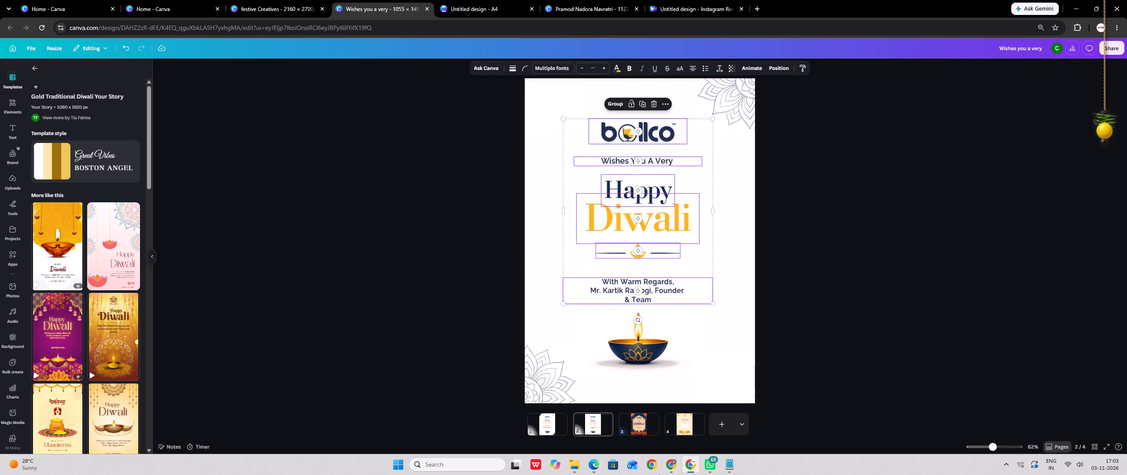
Delete the template's Happy Diwali heading and its wishing message from page 4.
{"action": "left_click", "coordinate": [680, 418]}
{"action": "left_click", "coordinate": [643, 185]}
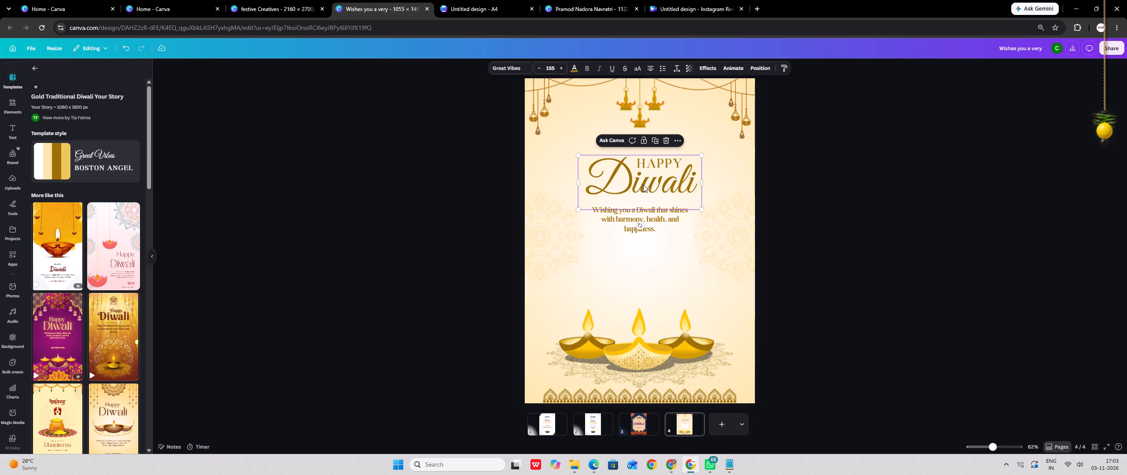
{"action": "key", "text": "BackSpace"}
{"action": "left_click", "coordinate": [643, 228]}
{"action": "key", "text": "BackSpace"}
{"action": "left_click", "coordinate": [661, 168]}
{"action": "key", "text": "BackSpace"}
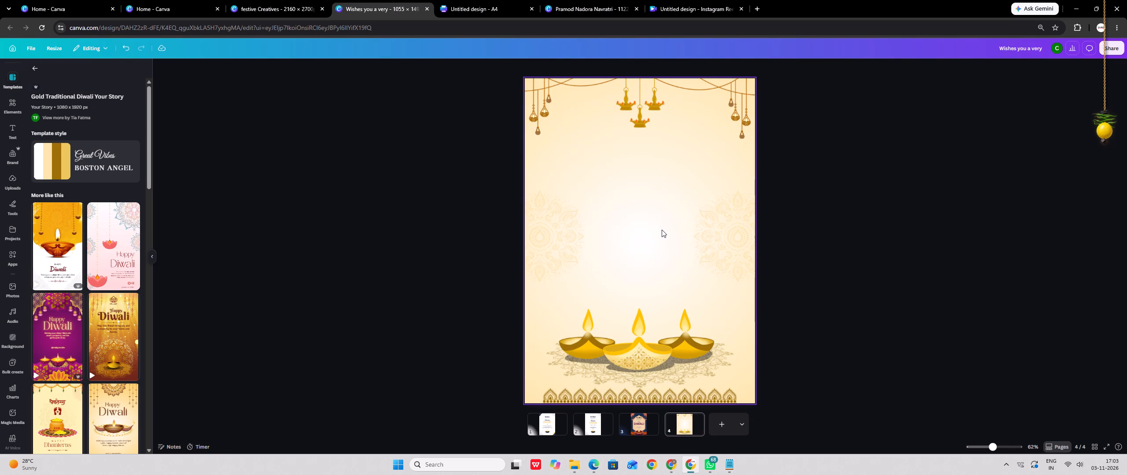
Paste the copied Bollco logo, greeting, divider and sign-off onto page 4.
{"action": "key", "text": "ctrl+v"}
{"action": "left_click", "coordinate": [908, 270]}
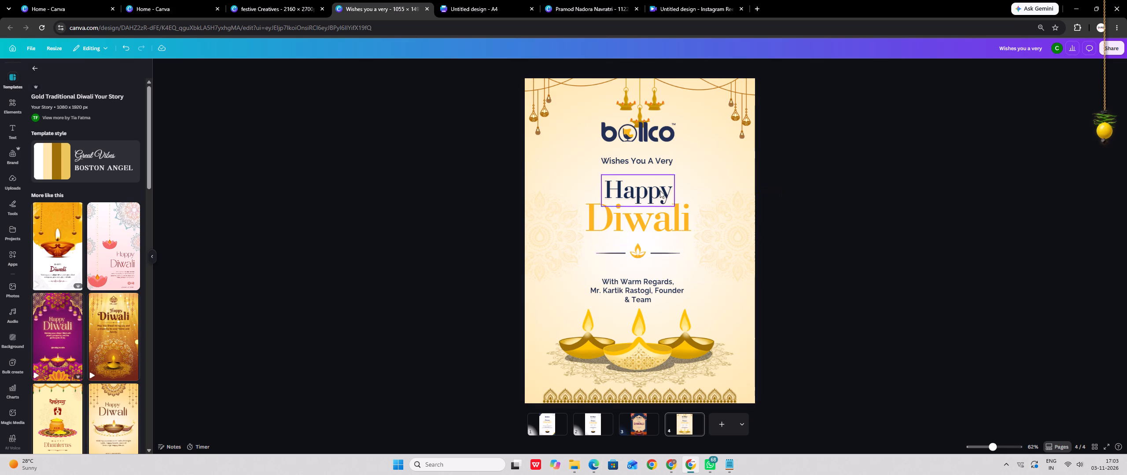
Nudge the three-diya artwork slightly down, away from the sign-off text.
{"action": "left_click", "coordinate": [647, 339]}
{"action": "key", "text": "Down"}
{"action": "key", "text": "Down"}
{"action": "key", "text": "Down"}
{"action": "key", "text": "Down"}
{"action": "key", "text": "Down"}
{"action": "key", "text": "Down"}
{"action": "key", "text": "Down"}
{"action": "key", "text": "Down"}
{"action": "key", "text": "Down"}
{"action": "key", "text": "Down"}
{"action": "key", "text": "Down"}
{"action": "key", "text": "Down"}
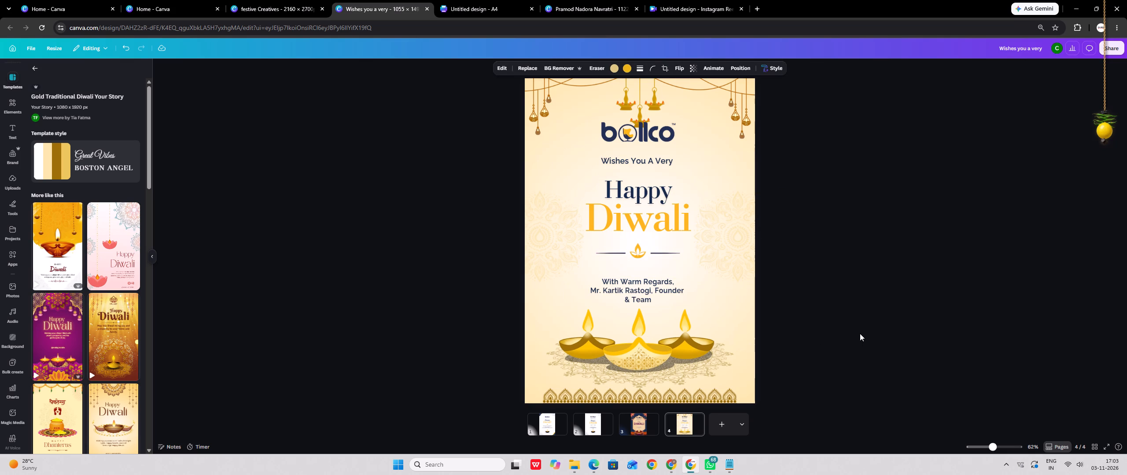
{"action": "key", "text": "Down"}
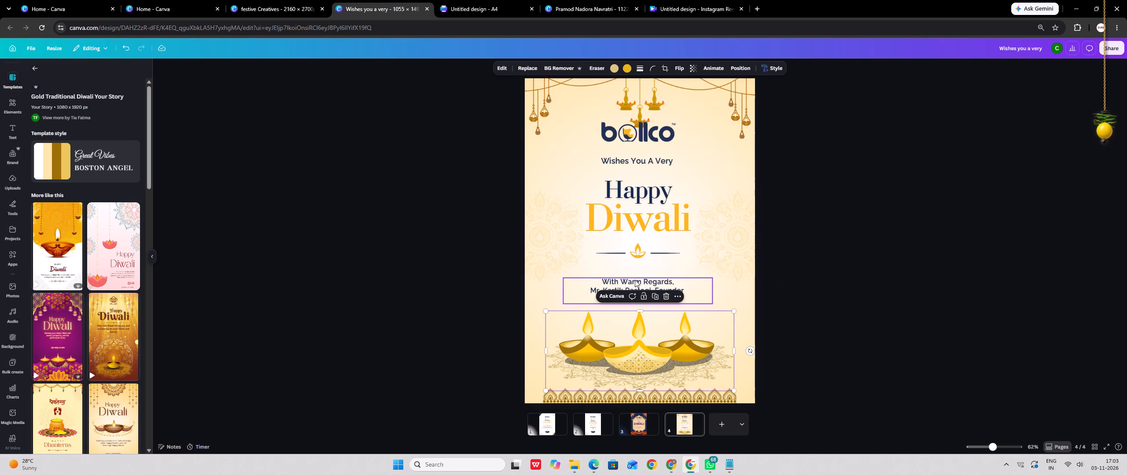
Move the Bollco logo, greeting texts, divider and sign-off down together, away from the hanging lamps.
{"action": "left_click", "coordinate": [606, 137]}
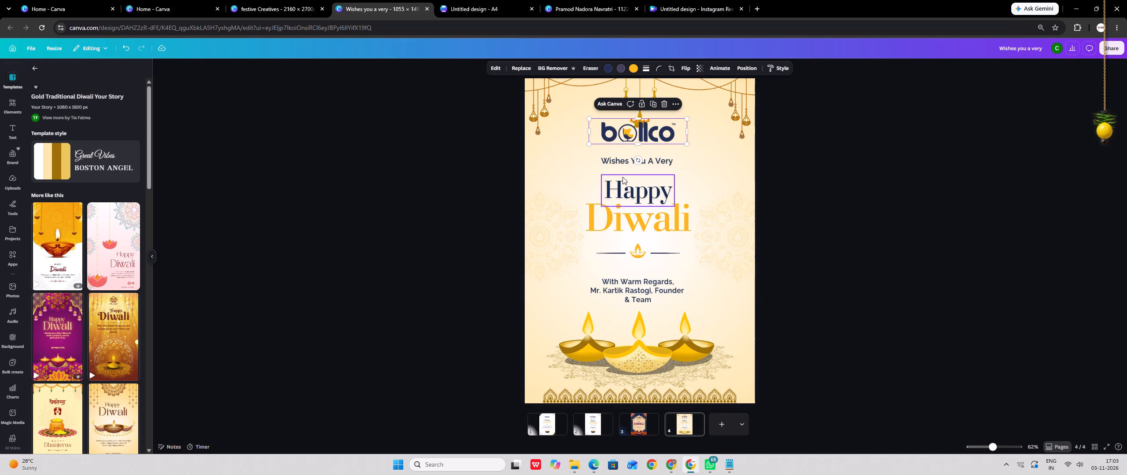
{"action": "key", "text": "Return"}
{"action": "left_click", "coordinate": [653, 158], "text": "shift"}
{"action": "left_click", "coordinate": [651, 196], "text": "shift"}
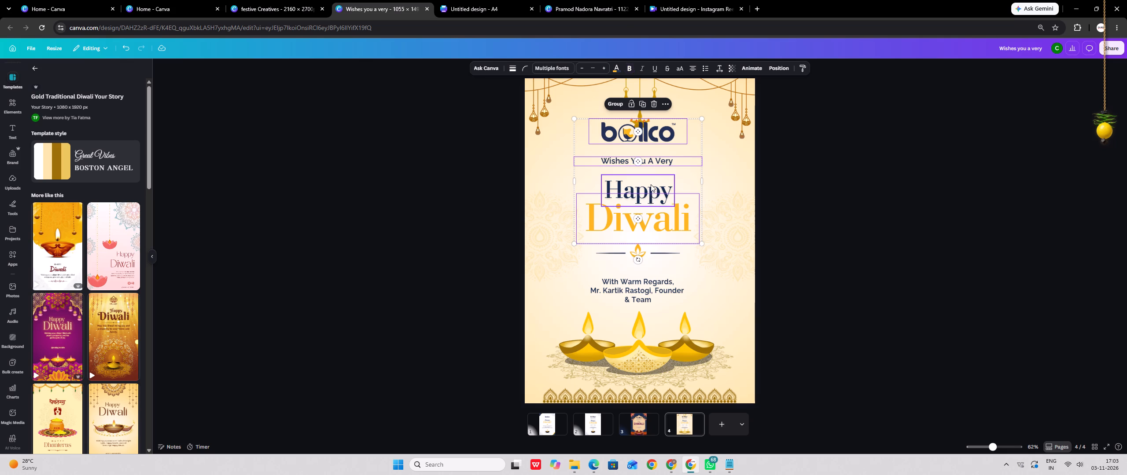
{"action": "left_click", "coordinate": [651, 183], "text": "shift"}
{"action": "left_click", "coordinate": [653, 252], "text": "shift"}
{"action": "left_click", "coordinate": [653, 287], "text": "shift"}
{"action": "key", "text": "Down"}
{"action": "key", "text": "Down"}
{"action": "key", "text": "Down"}
{"action": "key", "text": "Down"}
{"action": "key", "text": "Down"}
{"action": "key", "text": "Down"}
{"action": "key", "text": "Down"}
{"action": "key", "text": "Down"}
{"action": "key", "text": "Down"}
{"action": "key", "text": "Down"}
{"action": "key", "text": "Down"}
{"action": "key", "text": "Down"}
{"action": "key", "text": "Down"}
{"action": "key", "text": "Down"}
{"action": "key", "text": "Down"}
{"action": "key", "text": "Down"}
{"action": "key", "text": "Down"}
{"action": "key", "text": "Down"}
{"action": "key", "text": "Down"}
{"action": "key", "text": "Down"}
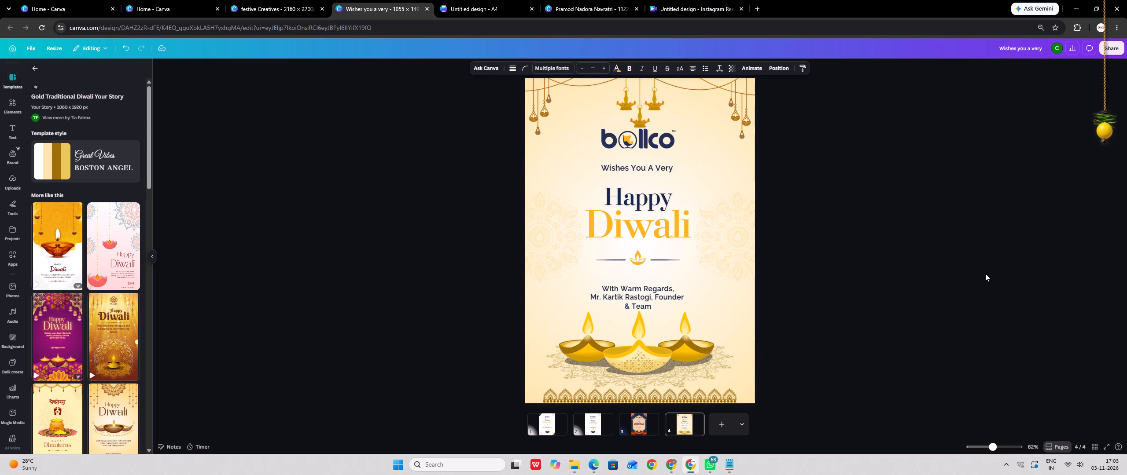
{"action": "left_click", "coordinate": [985, 265]}
Nudge the three-diya artwork further down and slightly left to balance it below the sign-off.
{"action": "left_click", "coordinate": [644, 354]}
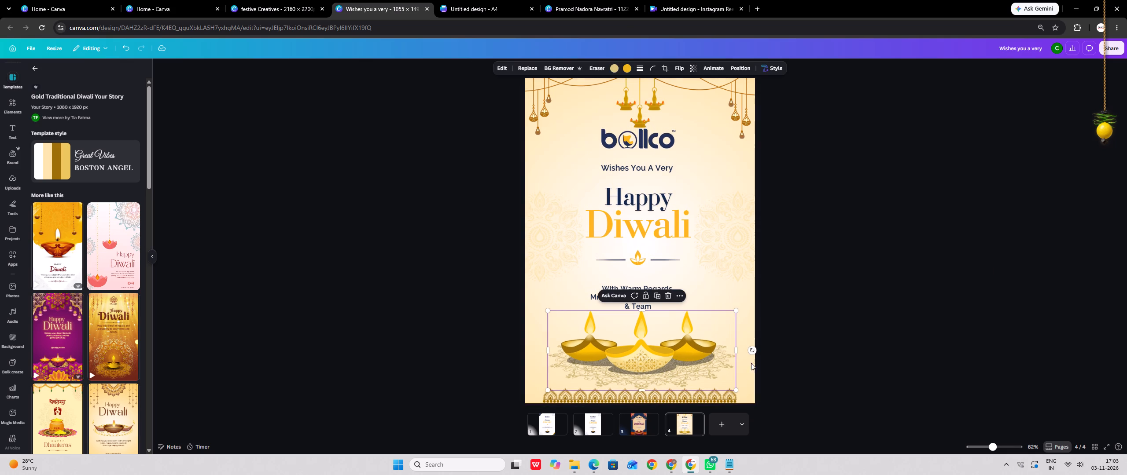
{"action": "key", "text": "Down"}
{"action": "key", "text": "Down"}
{"action": "key", "text": "Down"}
{"action": "key", "text": "Down"}
{"action": "key", "text": "Down"}
{"action": "key", "text": "Down"}
{"action": "key", "text": "Down"}
{"action": "key", "text": "Down"}
{"action": "key", "text": "Down"}
{"action": "key", "text": "Down"}
{"action": "key", "text": "Left"}
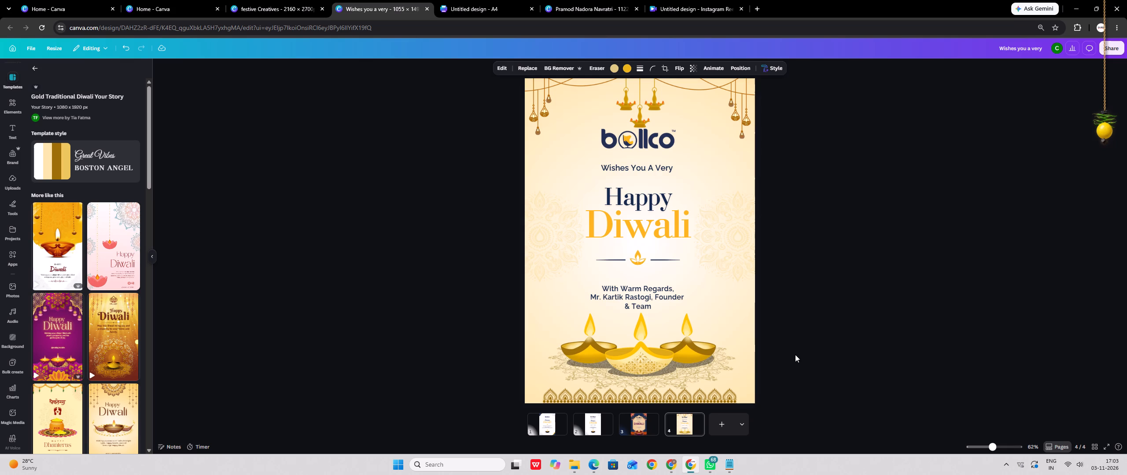
{"action": "key", "text": "Left"}
Nudge only the Bollco logo slightly down, clear of the hanging lamp above it.
{"action": "left_click", "coordinate": [638, 135]}
{"action": "key", "text": "Down"}
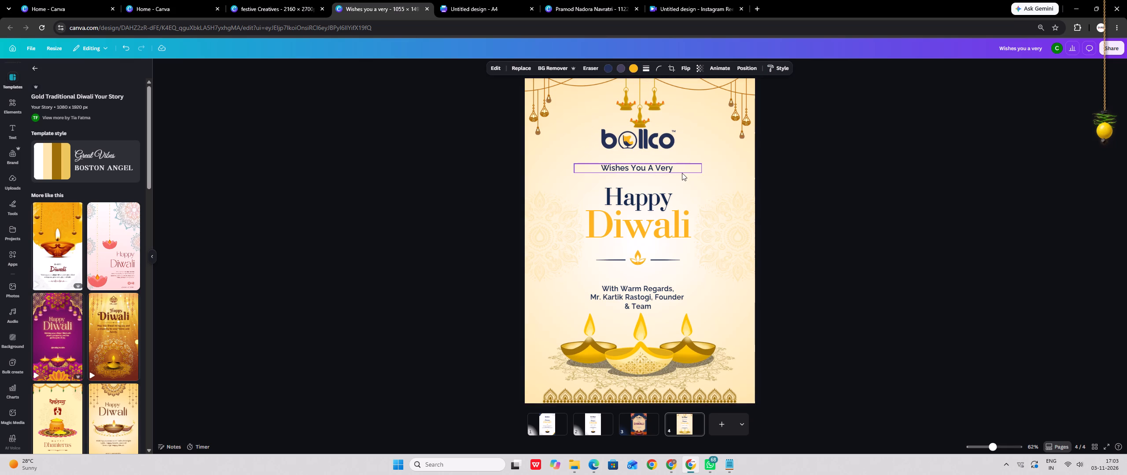
{"action": "key", "text": "Down"}
{"action": "key", "text": "Down"}
{"action": "key", "text": "Down"}
{"action": "key", "text": "Down"}
{"action": "key", "text": "Down"}
{"action": "key", "text": "Down"}
Align the Bollco logo, greeting texts, divider, sign-off and three-diya artwork to a common horizontal centre.
{"action": "left_click", "coordinate": [629, 140]}
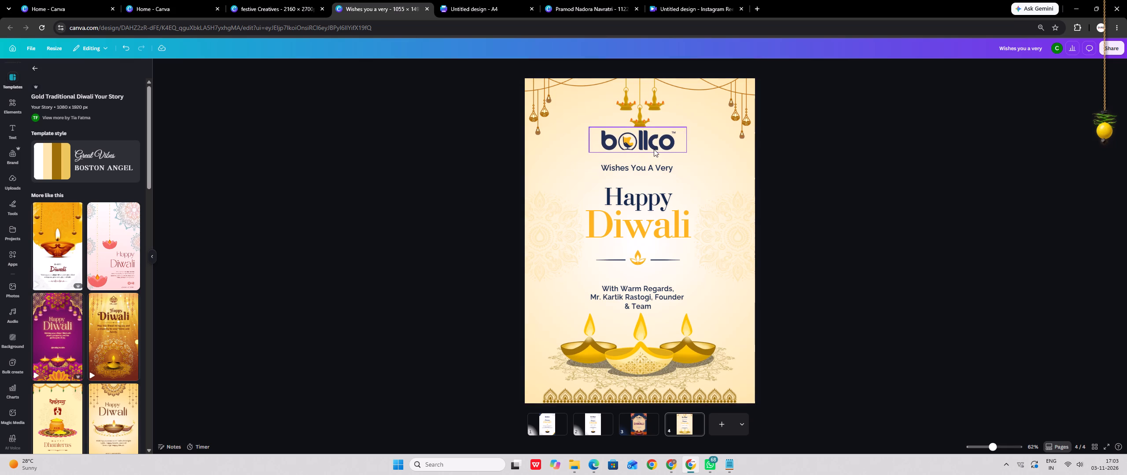
{"action": "left_click", "coordinate": [654, 149]}
{"action": "left_click", "coordinate": [645, 171], "text": "shift"}
{"action": "left_click", "coordinate": [648, 199], "text": "shift"}
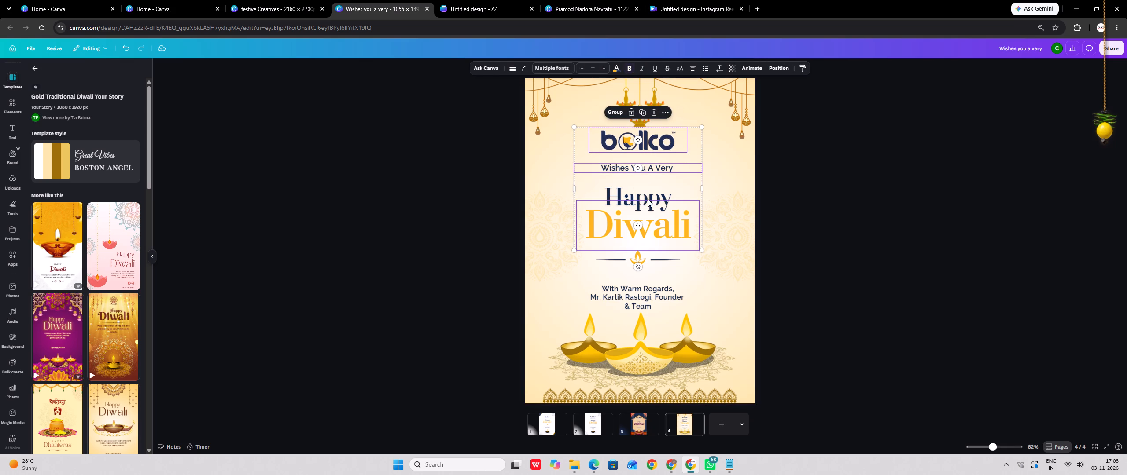
{"action": "left_click", "coordinate": [648, 190], "text": "shift"}
{"action": "left_click", "coordinate": [658, 257], "text": "shift"}
{"action": "left_click", "coordinate": [651, 289], "text": "shift"}
{"action": "left_click", "coordinate": [659, 335], "text": "shift"}
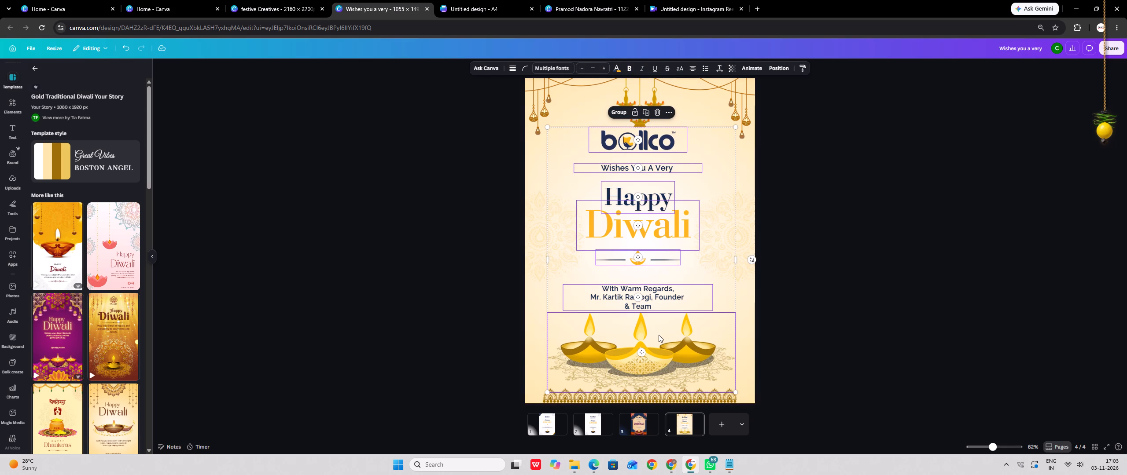
{"action": "left_click", "coordinate": [772, 65], "text": "shift"}
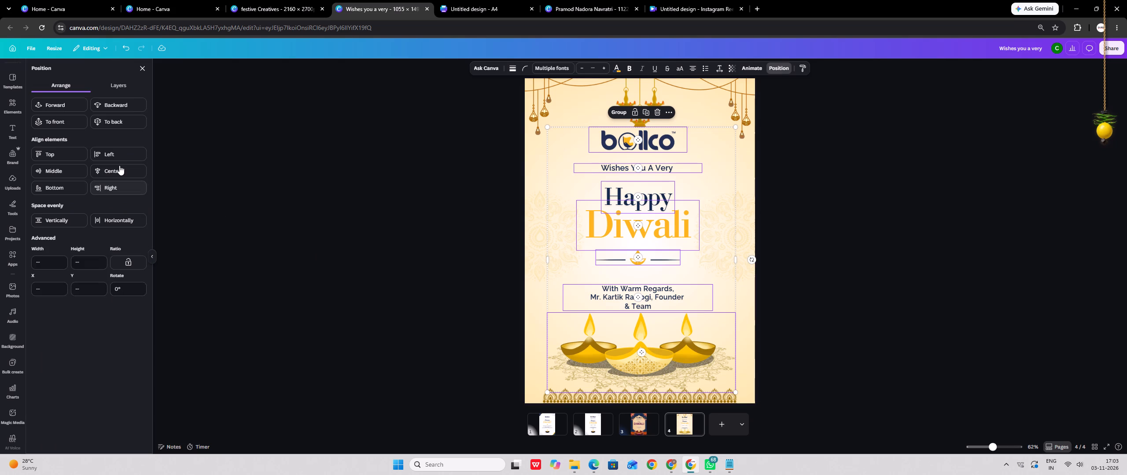
{"action": "left_click", "coordinate": [119, 165]}
{"action": "double_click", "coordinate": [280, 191]}
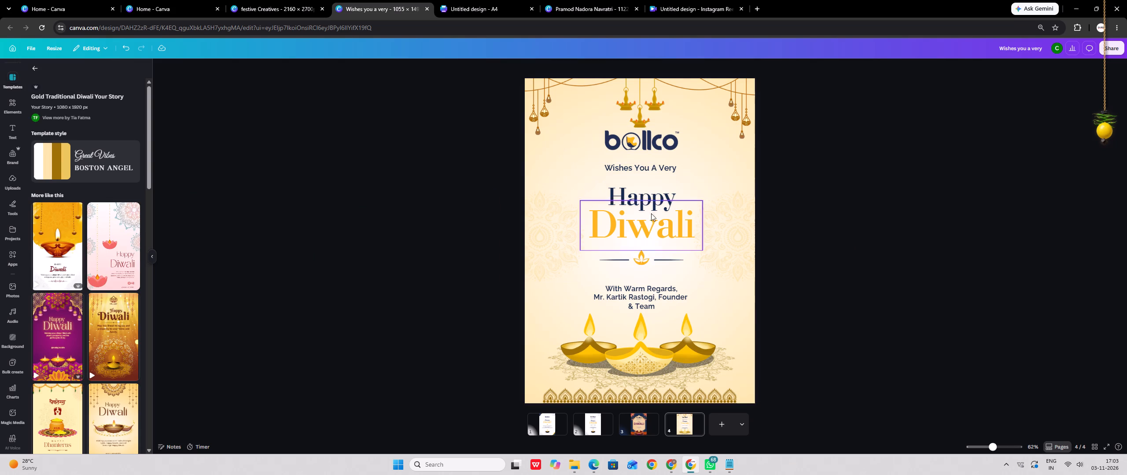
Nudge the centred logo, greeting texts, divider and sign-off slightly down together, leaving the diyas in place.
{"action": "left_click", "coordinate": [664, 141]}
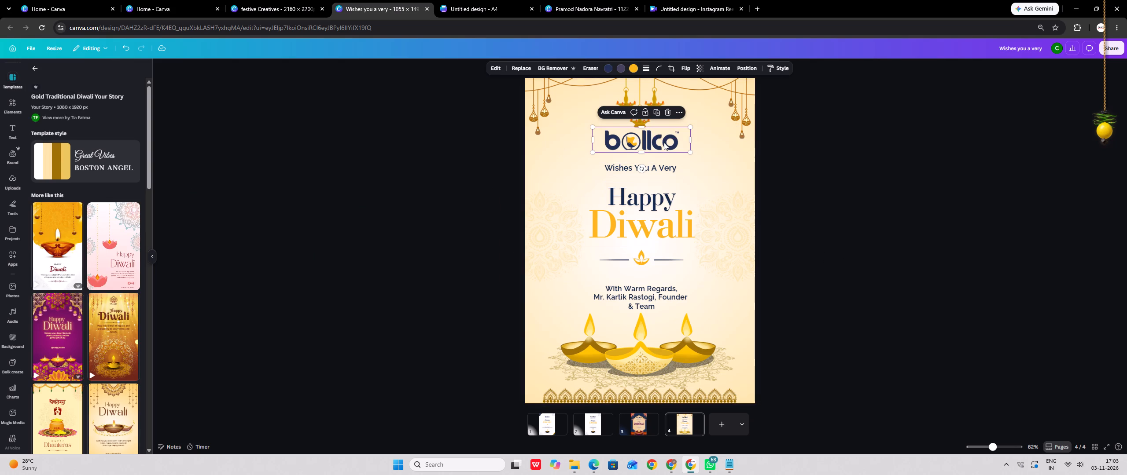
{"action": "left_click", "coordinate": [659, 165], "text": "shift"}
{"action": "left_click", "coordinate": [656, 191], "text": "shift"}
{"action": "left_click", "coordinate": [657, 221], "text": "shift"}
{"action": "left_click", "coordinate": [659, 262], "text": "shift"}
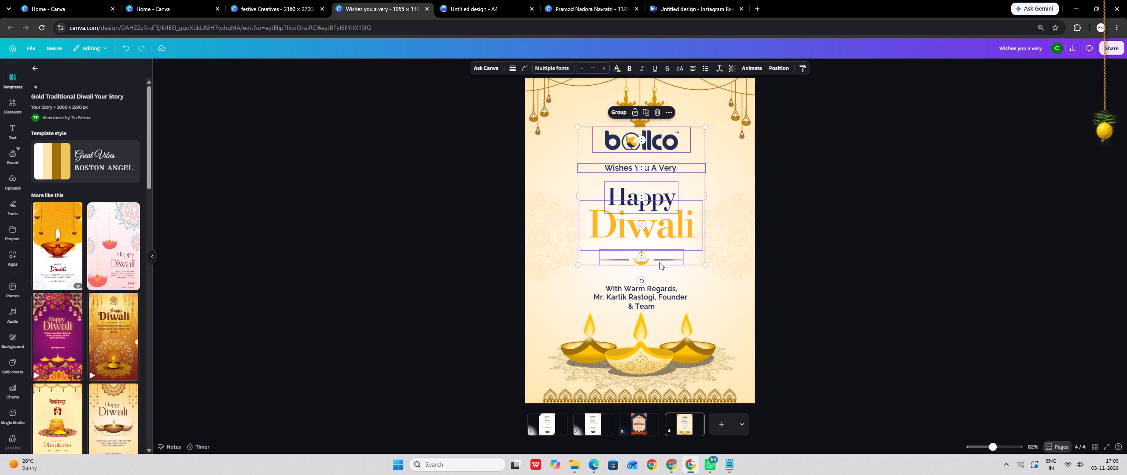
{"action": "left_click", "coordinate": [654, 296], "text": "shift"}
{"action": "key", "text": "Down"}
{"action": "key", "text": "Down"}
{"action": "key", "text": "Down"}
{"action": "key", "text": "Down"}
{"action": "key", "text": "Down"}
{"action": "key", "text": "Down"}
{"action": "key", "text": "Down"}
{"action": "key", "text": "Down"}
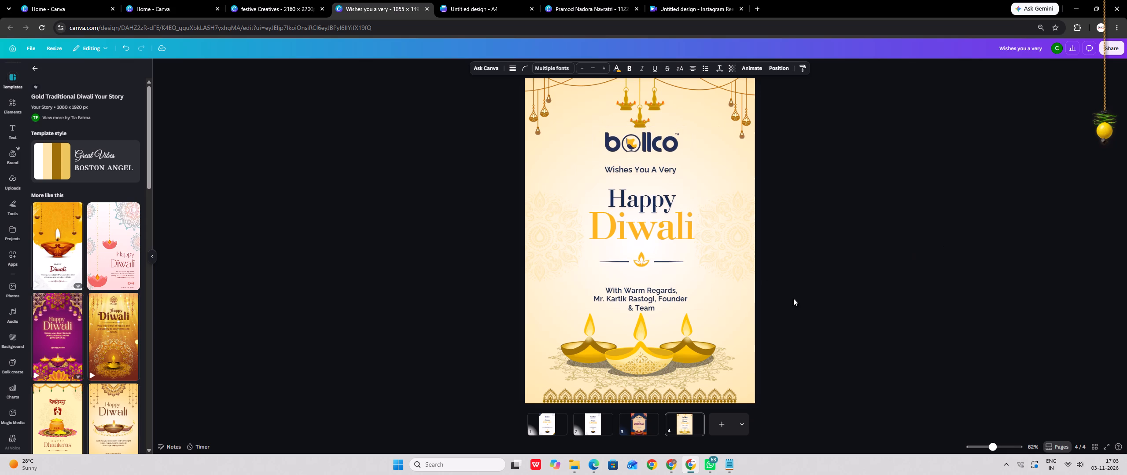
Nudge the three-diya artwork further down, away from the sign-off text and closer to the page's bottom border.
{"action": "left_click", "coordinate": [675, 334]}
{"action": "key", "text": "Down"}
{"action": "key", "text": "Down"}
{"action": "key", "text": "Down"}
{"action": "key", "text": "Down"}
{"action": "key", "text": "Down"}
{"action": "key", "text": "Down"}
{"action": "key", "text": "Down"}
{"action": "key", "text": "Down"}
{"action": "key", "text": "Down"}
{"action": "key", "text": "Down"}
{"action": "key", "text": "Down"}
{"action": "key", "text": "Down"}
{"action": "key", "text": "Down"}
{"action": "key", "text": "Down"}
{"action": "key", "text": "Down"}
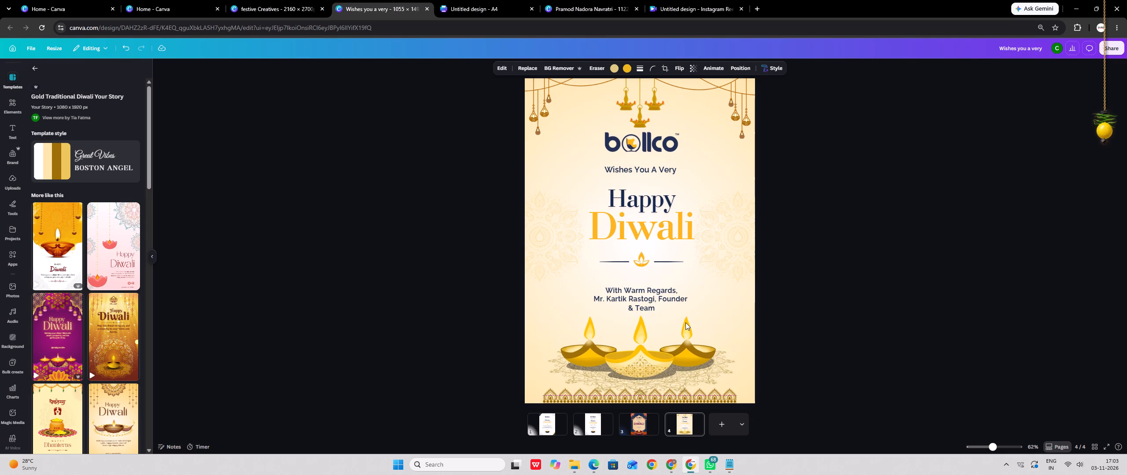
{"action": "key", "text": "Down"}
{"action": "key", "text": "Down"}
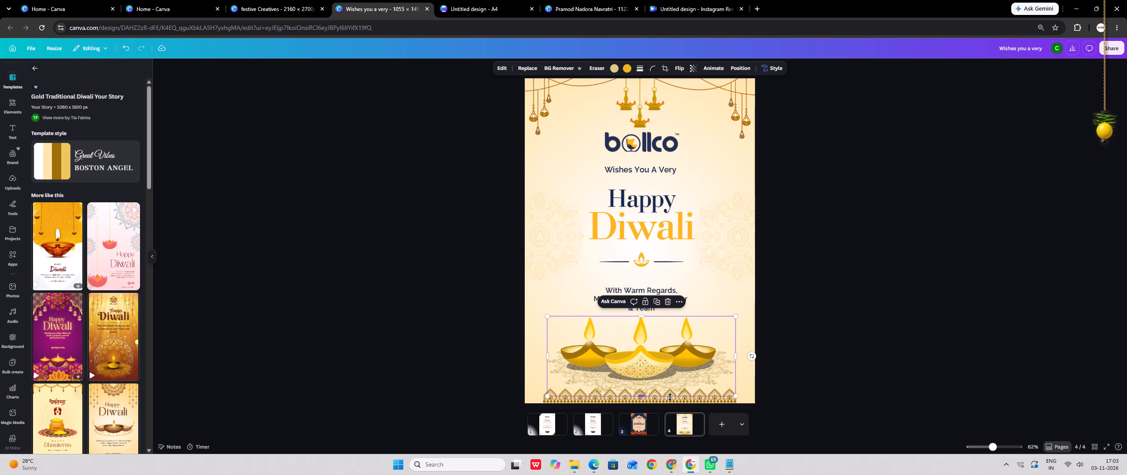
{"action": "left_click", "coordinate": [984, 305]}
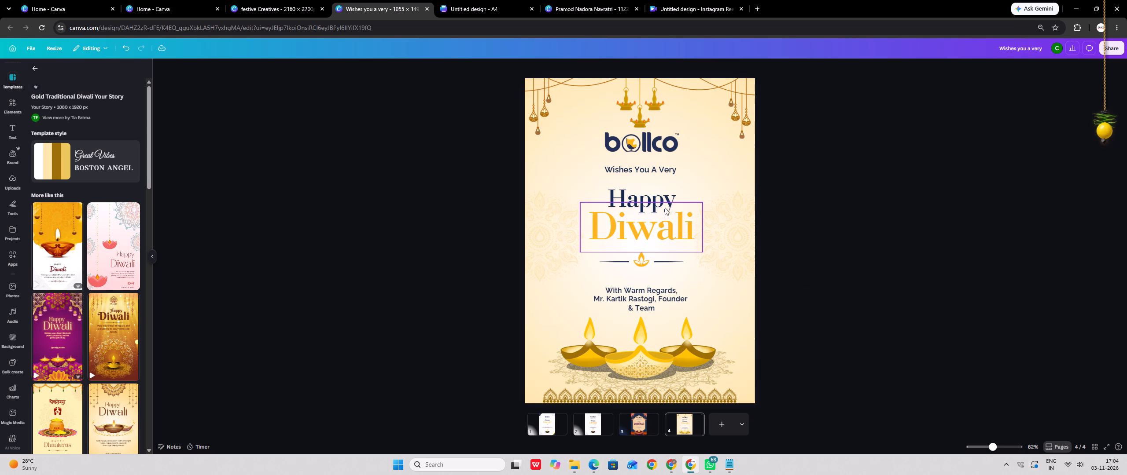
Recolour the "Diwali" heading with the yellow from the Bollco brand palette.
{"action": "left_click", "coordinate": [560, 136]}
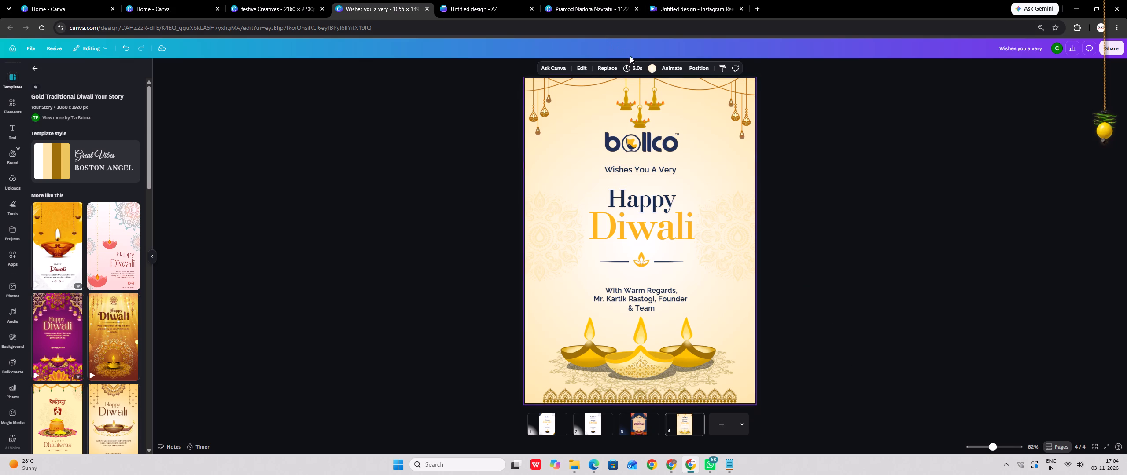
{"action": "left_click", "coordinate": [656, 72]}
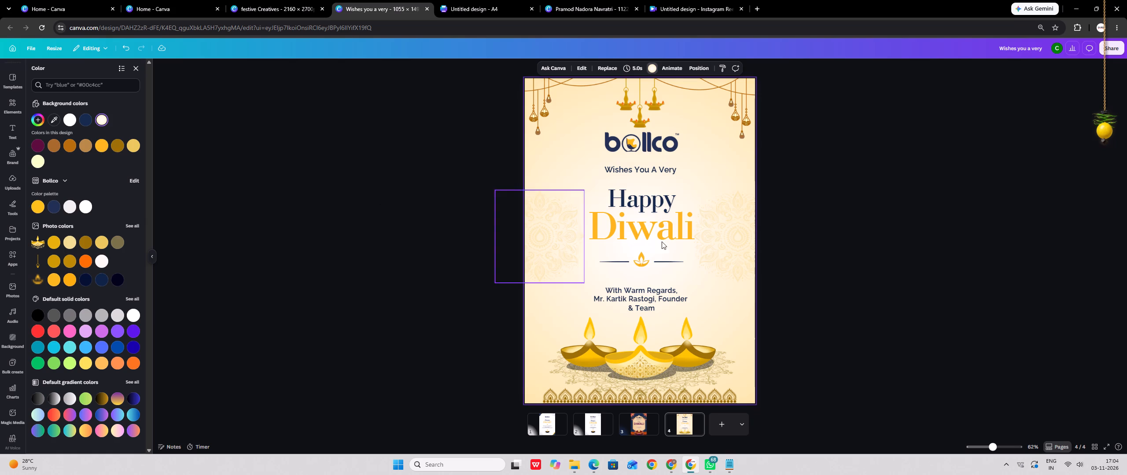
{"action": "left_click", "coordinate": [648, 231]}
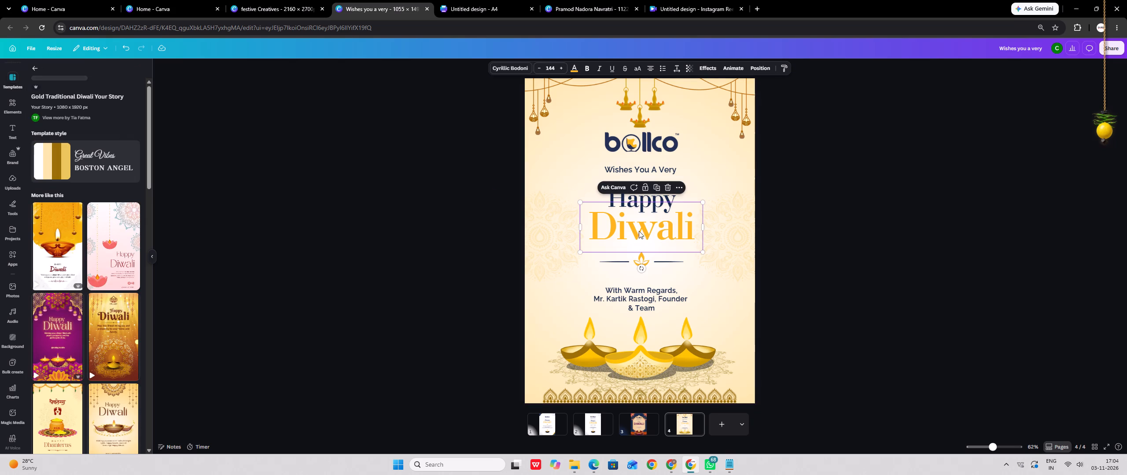
{"action": "left_click", "coordinate": [574, 70]}
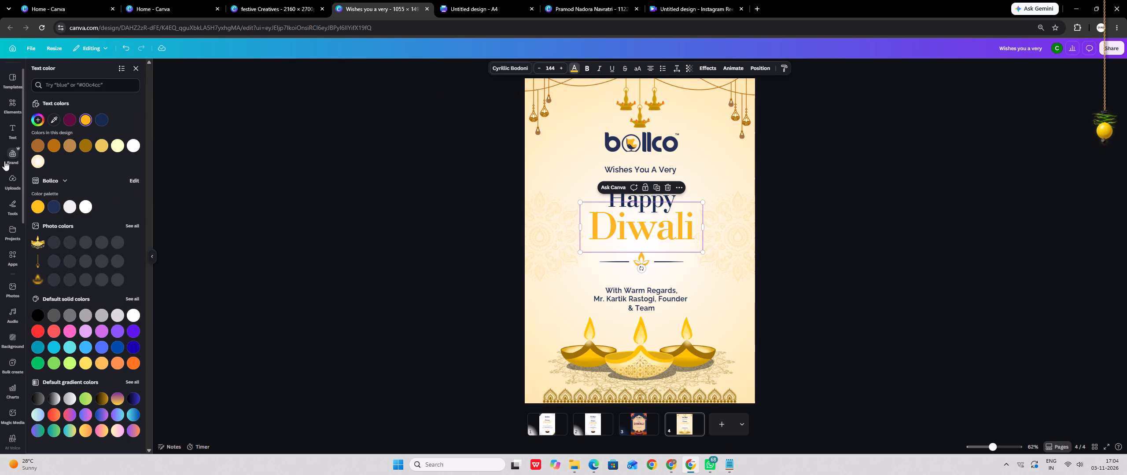
{"action": "left_click", "coordinate": [37, 207]}
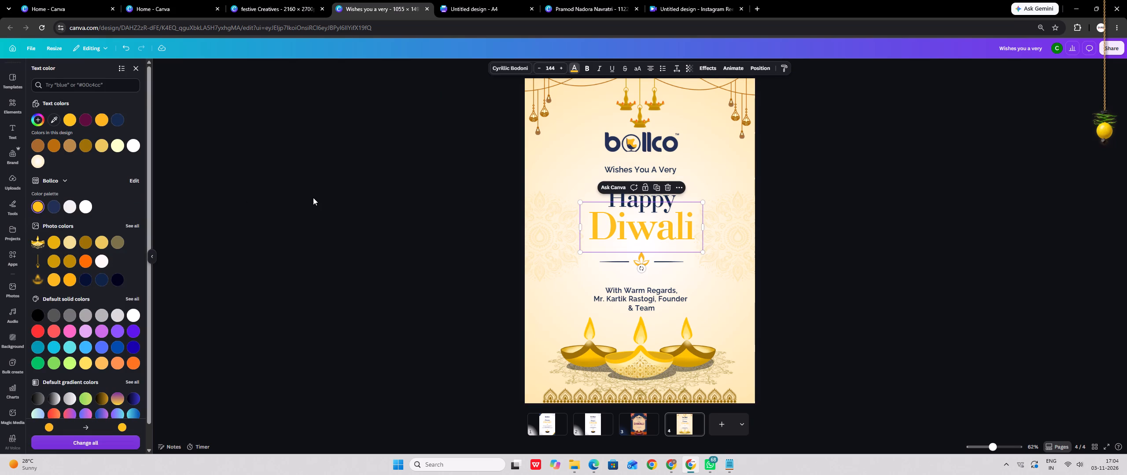
{"action": "double_click", "coordinate": [316, 197]}
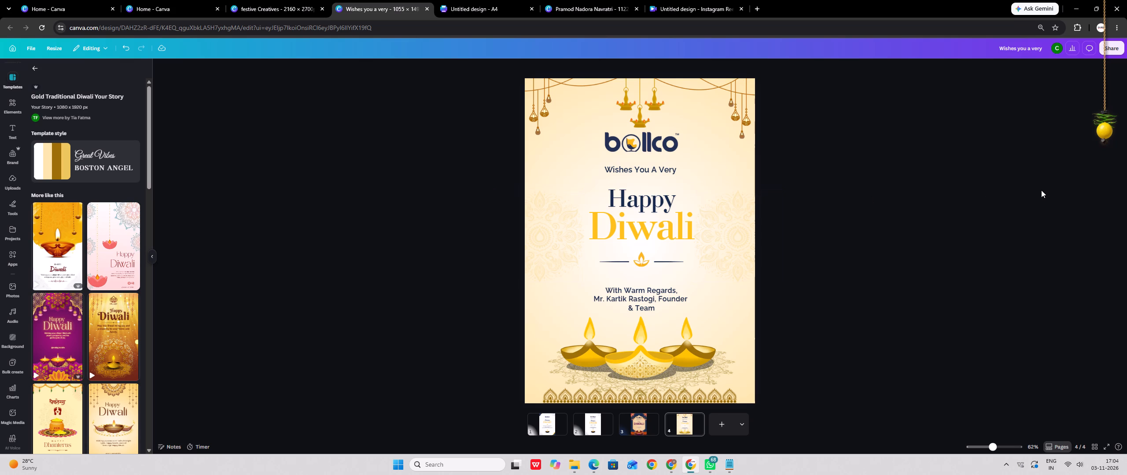
Recolour the "Diwali" heading with the yellow sampled from the emblem inside the bollco logo.
{"action": "left_click", "coordinate": [666, 243]}
{"action": "left_click", "coordinate": [571, 68]}
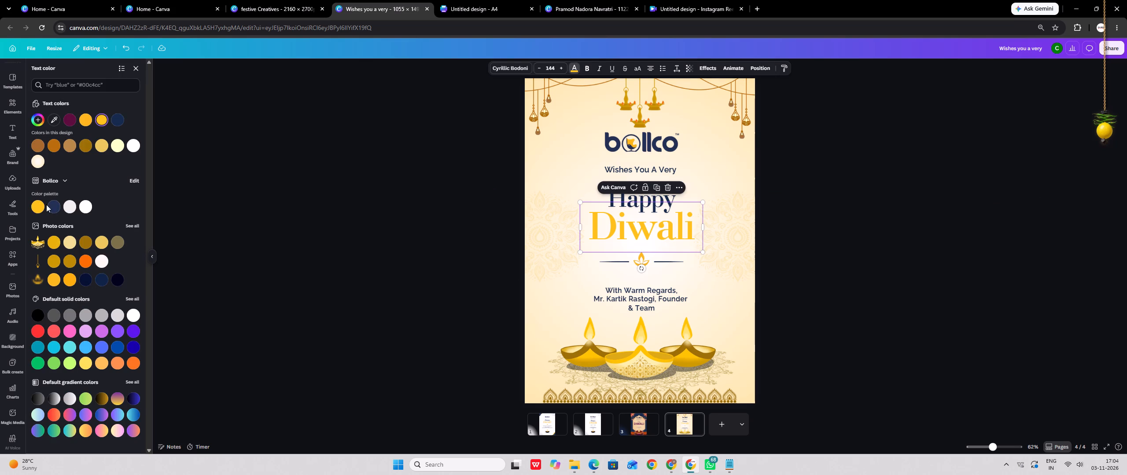
{"action": "left_click", "coordinate": [38, 206]}
{"action": "left_click", "coordinate": [56, 118]}
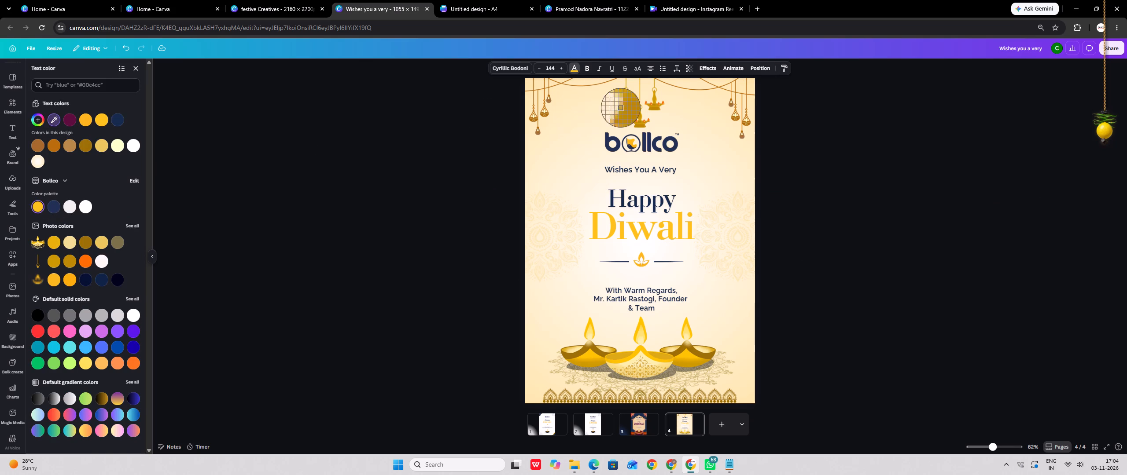
{"action": "left_click", "coordinate": [631, 143]}
{"action": "left_click", "coordinate": [879, 233]}
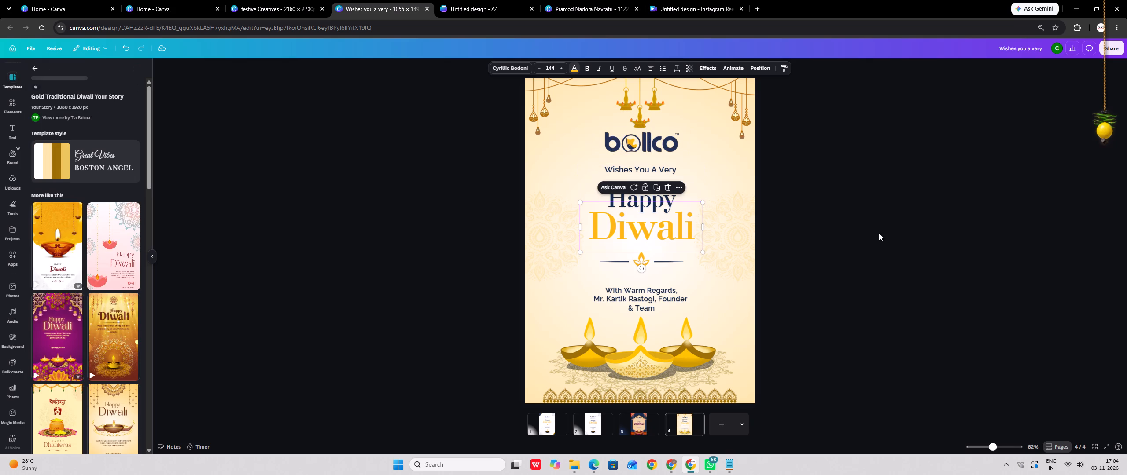
{"action": "left_click", "coordinate": [896, 244]}
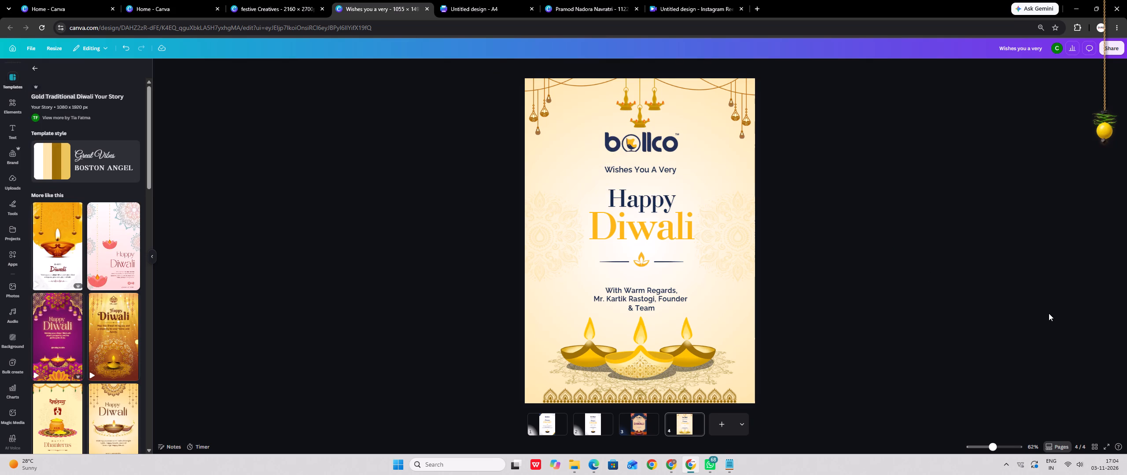
Nudge the "With Warm Regards" sign-off text slightly up, away from the diya flames and closer to the divider.
{"action": "left_click", "coordinate": [649, 295]}
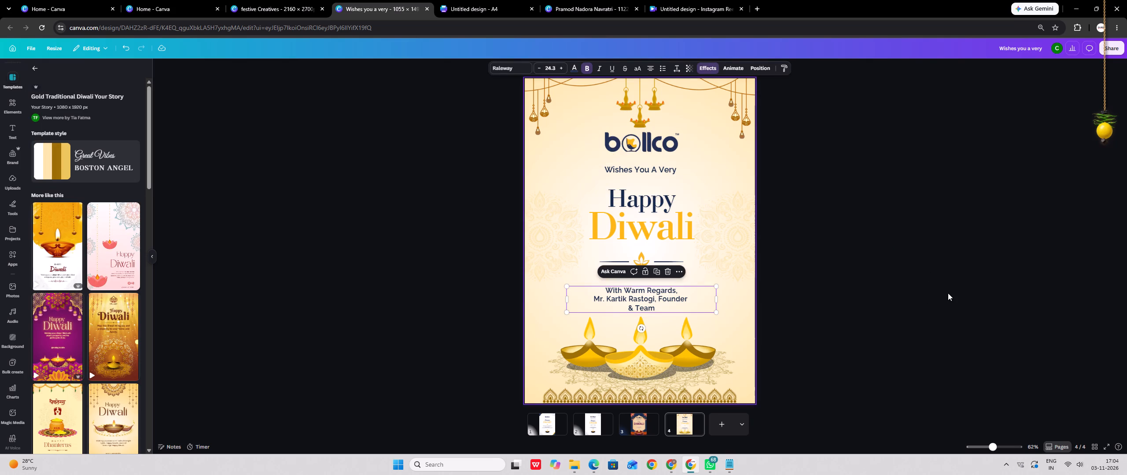
{"action": "key", "text": "Up"}
{"action": "key", "text": "Up"}
{"action": "key", "text": "Up"}
{"action": "key", "text": "Up"}
{"action": "key", "text": "Up"}
{"action": "key", "text": "Up"}
{"action": "key", "text": "Up"}
{"action": "key", "text": "Up"}
{"action": "key", "text": "Up"}
{"action": "key", "text": "Up"}
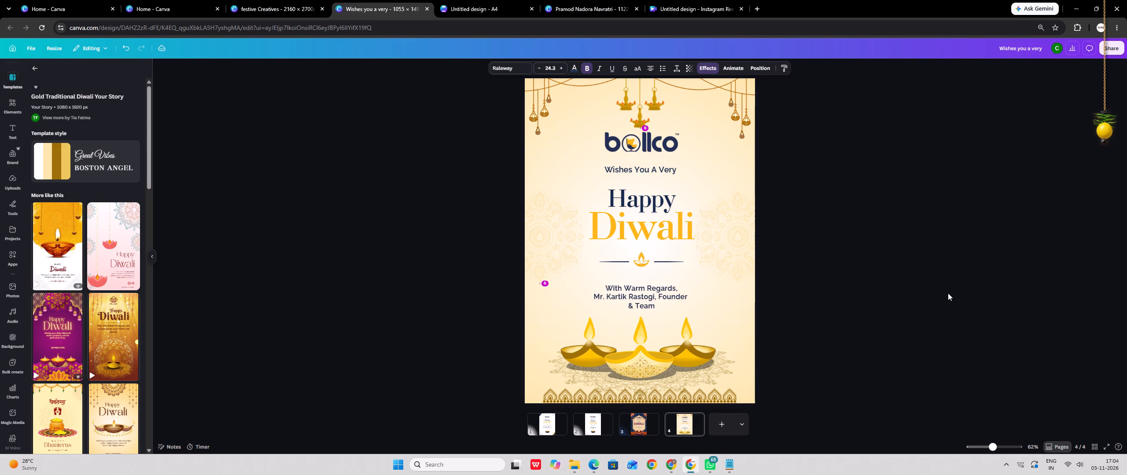
{"action": "key", "text": "Up"}
{"action": "key", "text": "Up"}
{"action": "key", "text": "Up"}
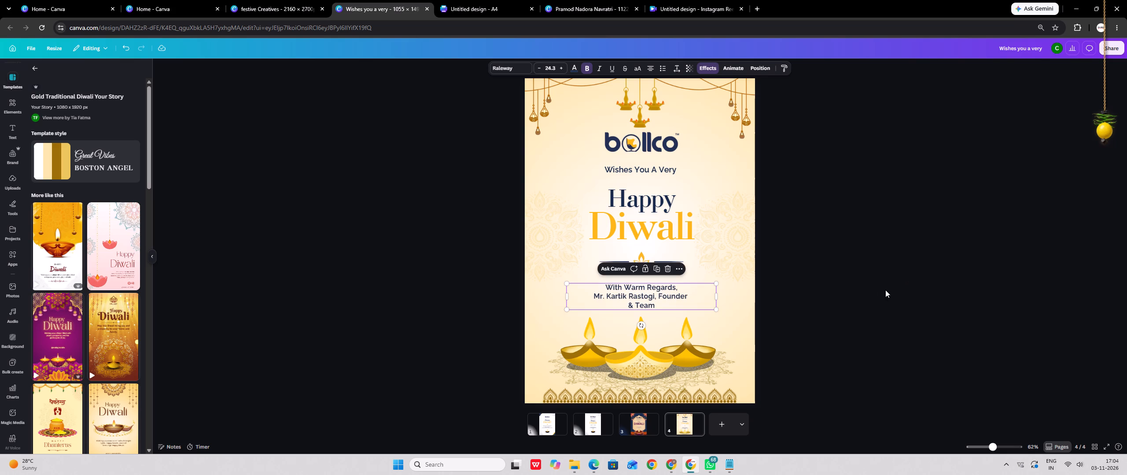
{"action": "left_click", "coordinate": [885, 290]}
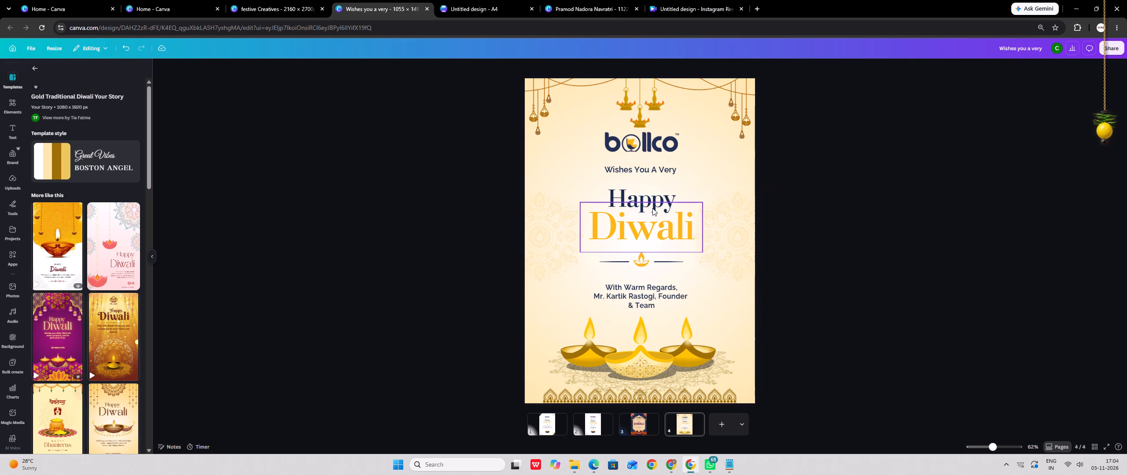
Select the "Happy" heading text above "Diwali".
{"action": "left_click", "coordinate": [651, 194]}
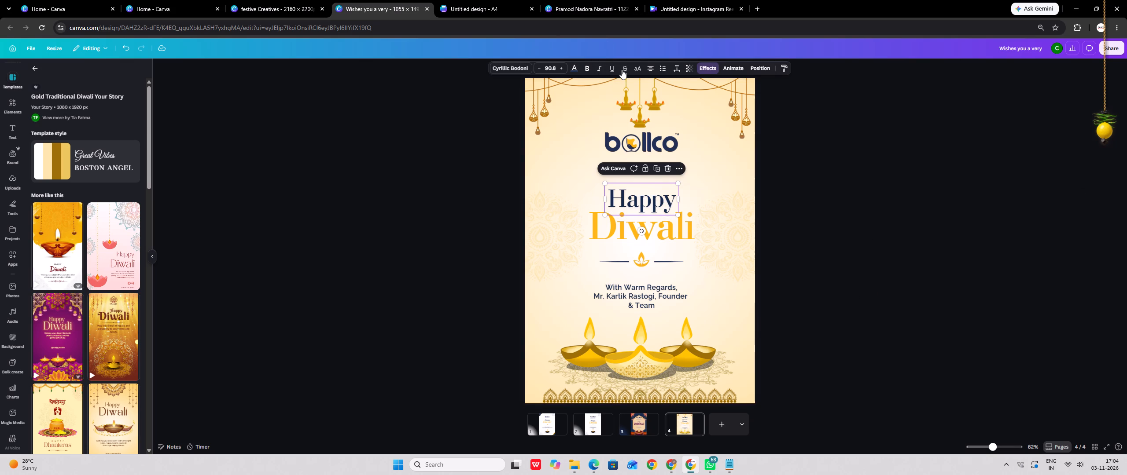
Make the "Happy" heading uppercase on one line in a box about 477 px wide, centred horizontally on the page.
{"action": "left_click", "coordinate": [633, 68]}
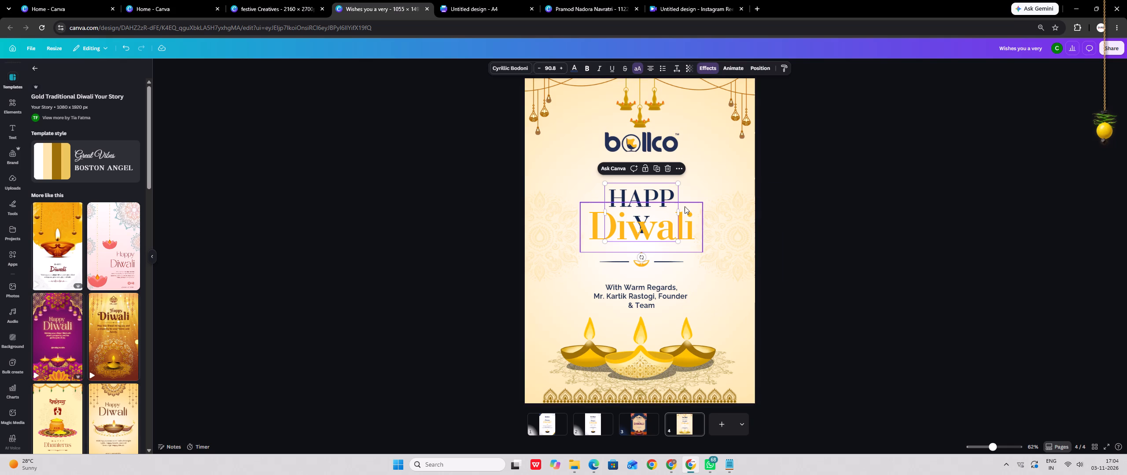
{"action": "left_click_drag", "start_coordinate": [679, 212], "coordinate": [710, 208]}
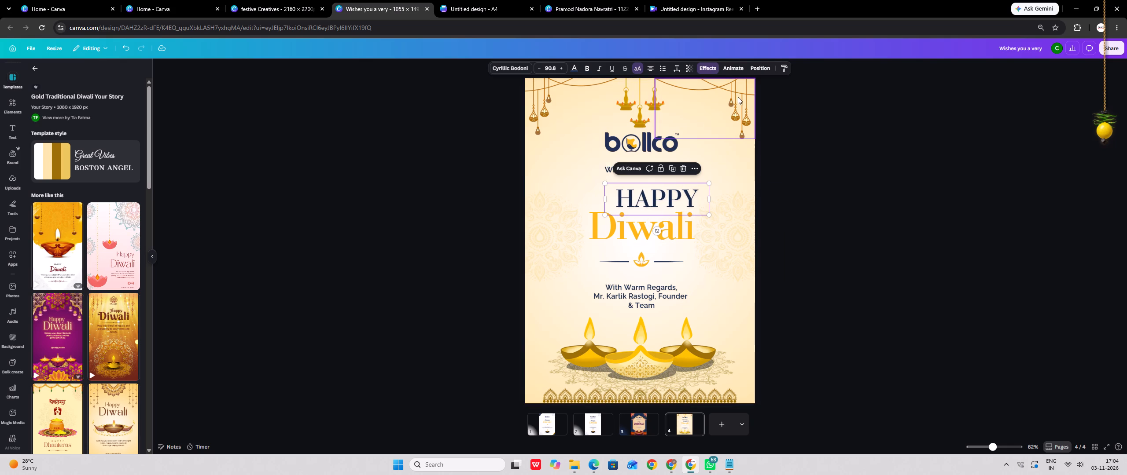
{"action": "left_click", "coordinate": [764, 65]}
{"action": "left_click", "coordinate": [129, 175]}
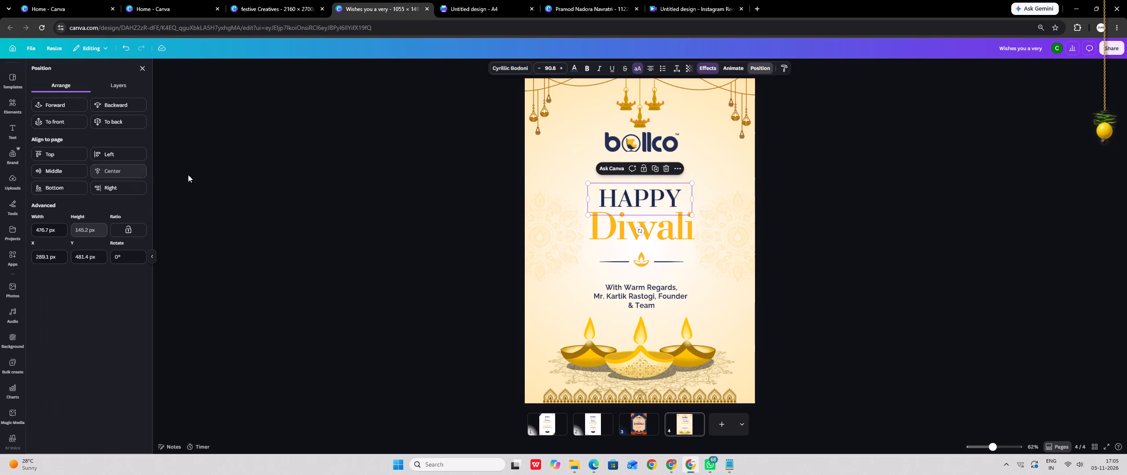
{"action": "double_click", "coordinate": [291, 174]}
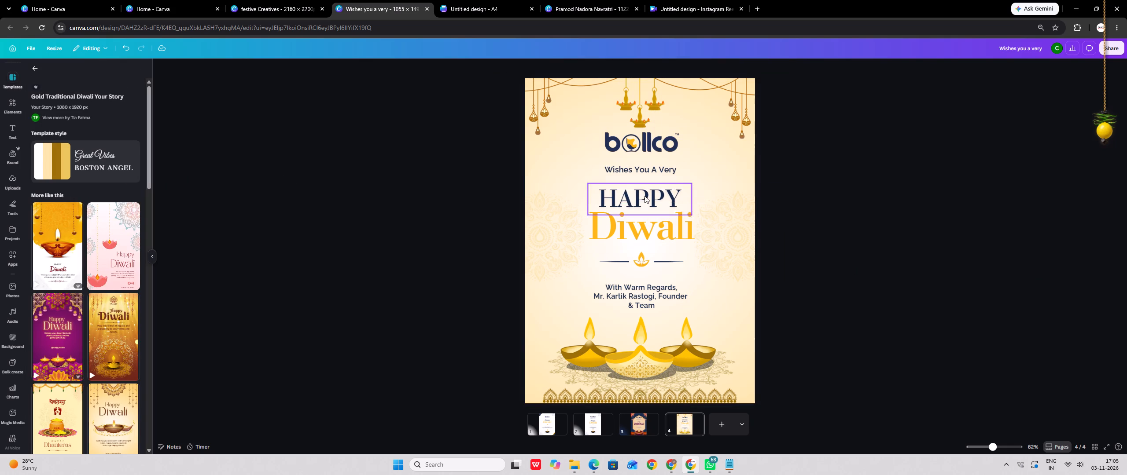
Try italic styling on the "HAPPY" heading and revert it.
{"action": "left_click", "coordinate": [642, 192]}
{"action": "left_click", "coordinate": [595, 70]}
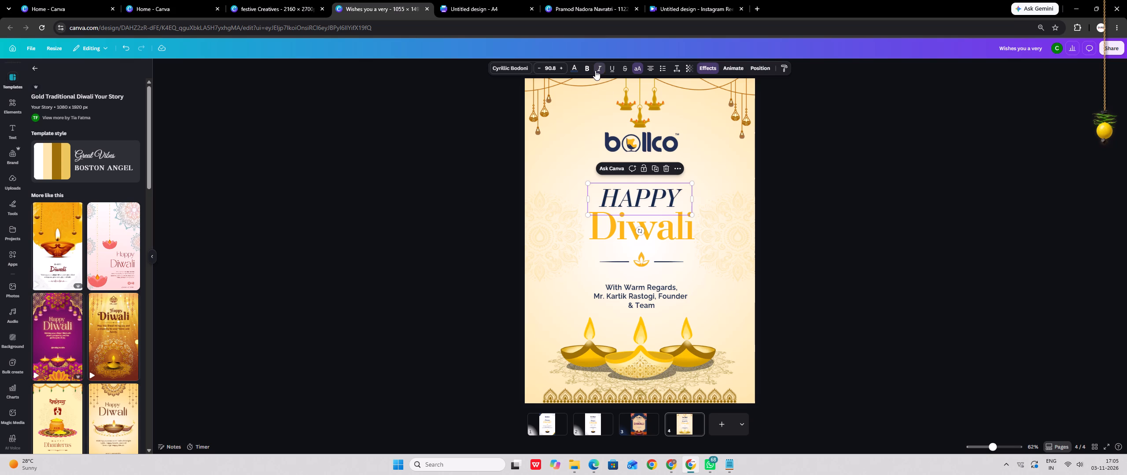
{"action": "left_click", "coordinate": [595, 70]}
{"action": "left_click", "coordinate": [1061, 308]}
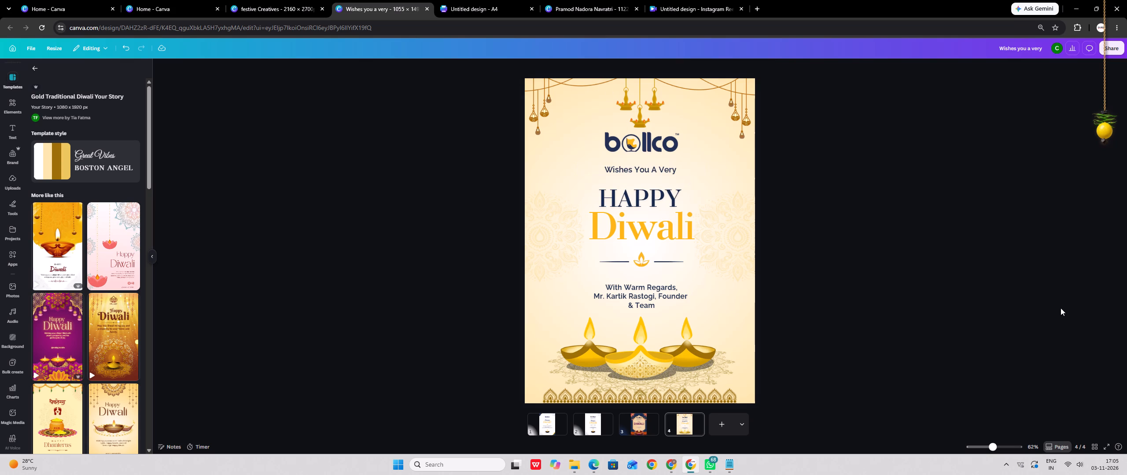
Align the "HAPPY" and "Diwali" headings to a common horizontal centre.
{"action": "left_click", "coordinate": [664, 194]}
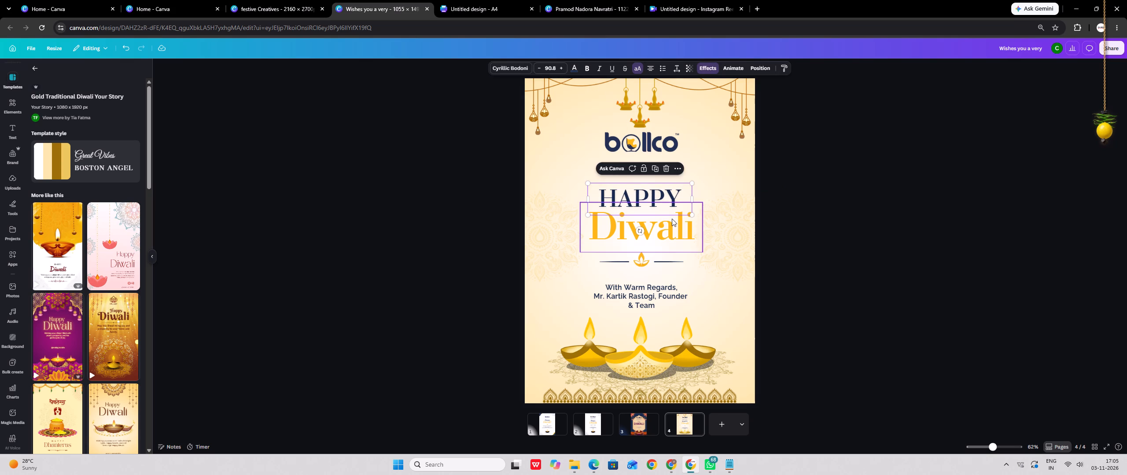
{"action": "left_click", "coordinate": [672, 219], "text": "shift"}
{"action": "left_click", "coordinate": [780, 70]}
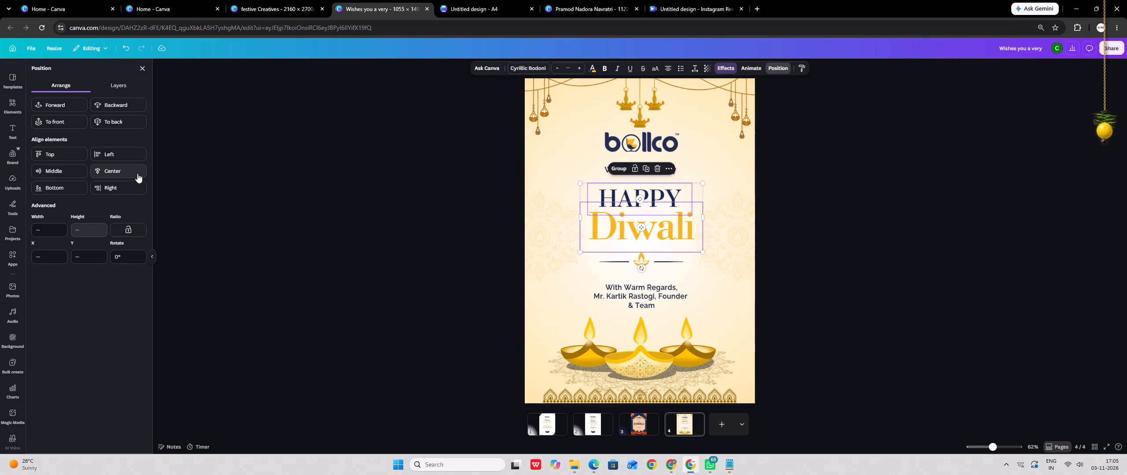
{"action": "left_click", "coordinate": [136, 173]}
{"action": "double_click", "coordinate": [365, 173]}
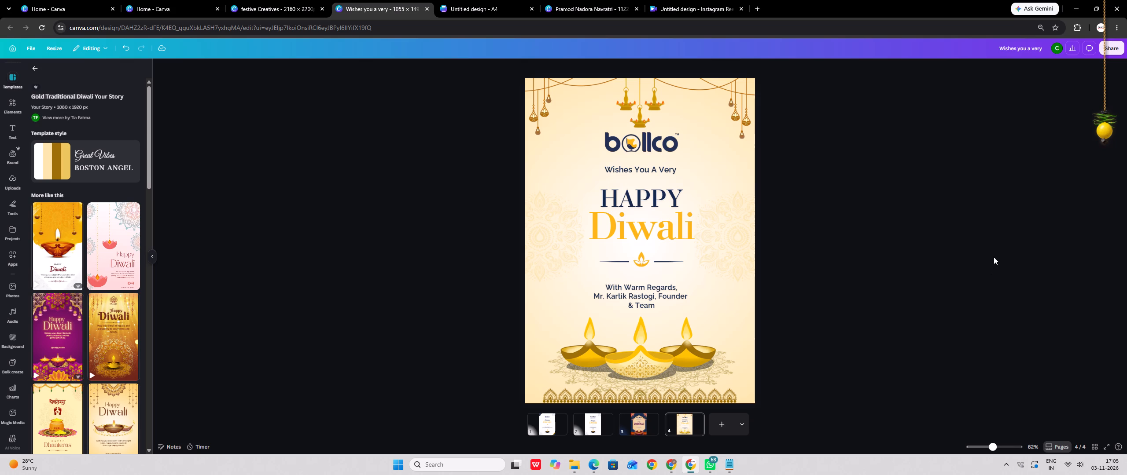
{"action": "left_click", "coordinate": [635, 194]}
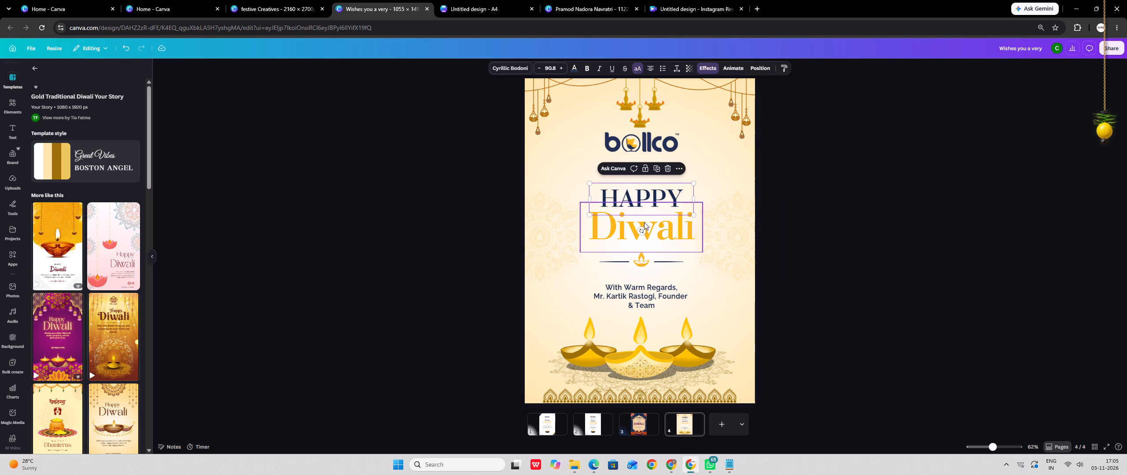
{"action": "left_click", "coordinate": [644, 222], "text": "shift"}
{"action": "left_click", "coordinate": [783, 67]}
{"action": "left_click", "coordinate": [118, 173]}
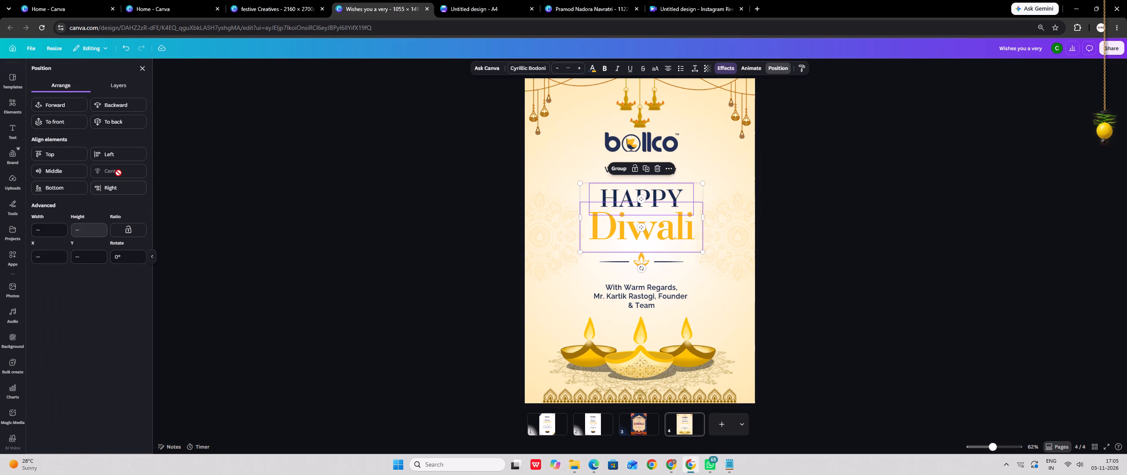
{"action": "double_click", "coordinate": [231, 178]}
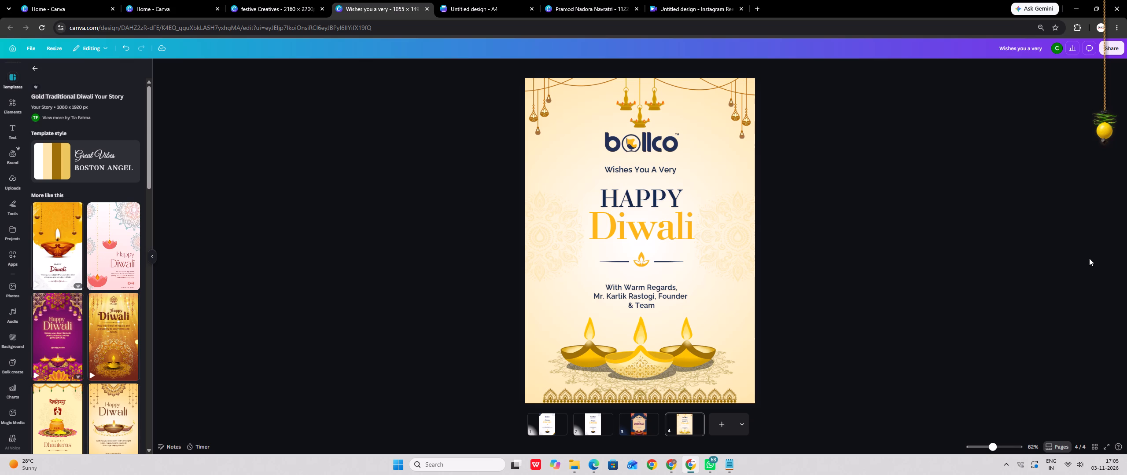
Download only page 4 as a high-quality JPG.
{"action": "left_click", "coordinate": [1110, 43]}
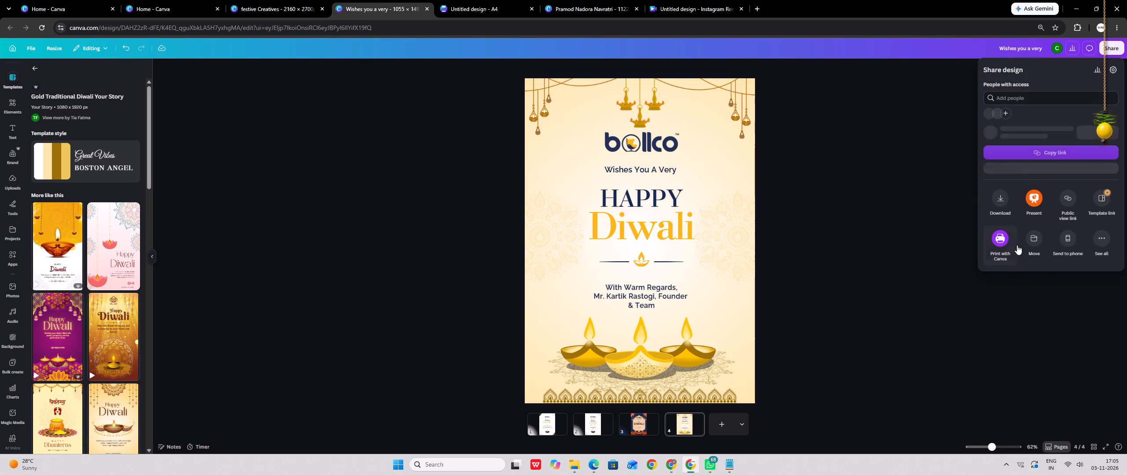
{"action": "left_click", "coordinate": [996, 211]}
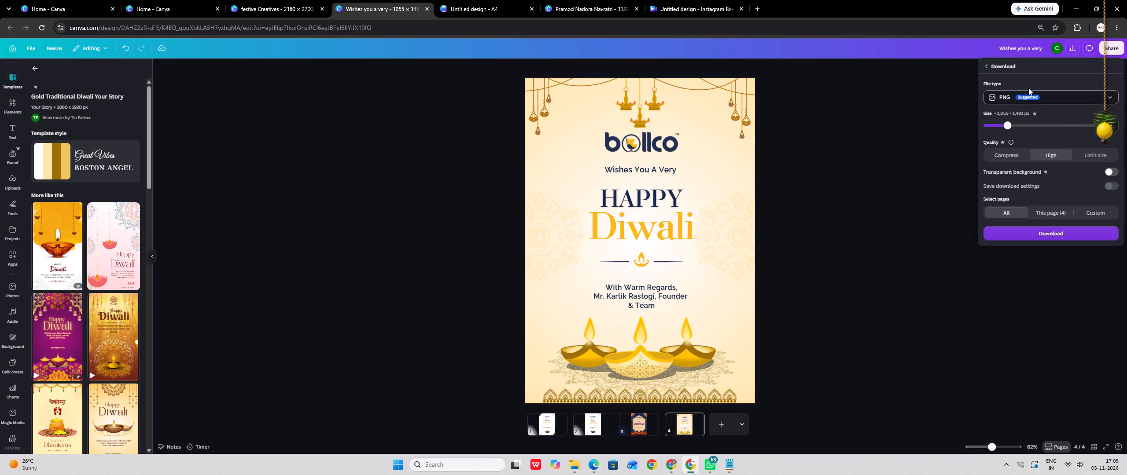
{"action": "left_click", "coordinate": [1028, 95]}
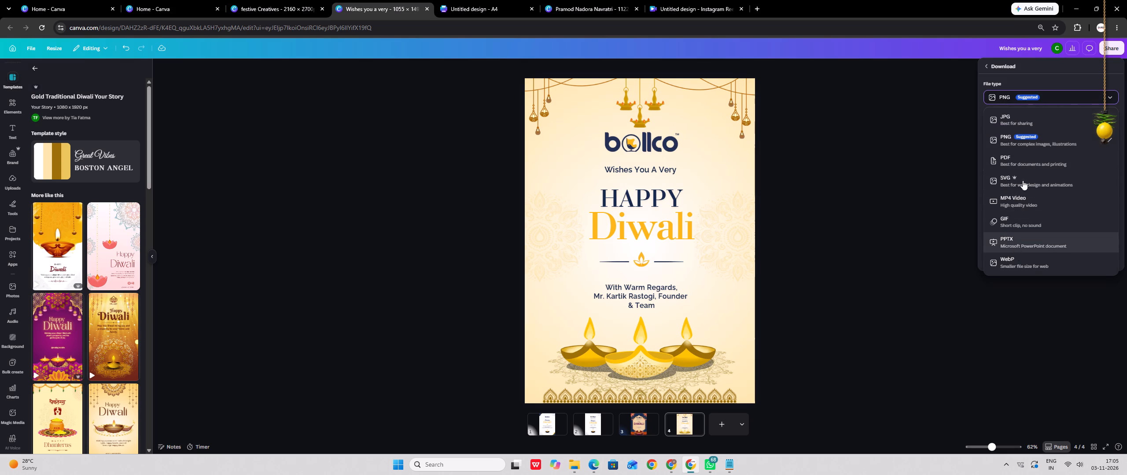
{"action": "left_click", "coordinate": [1023, 116]}
{"action": "left_click", "coordinate": [1067, 153]}
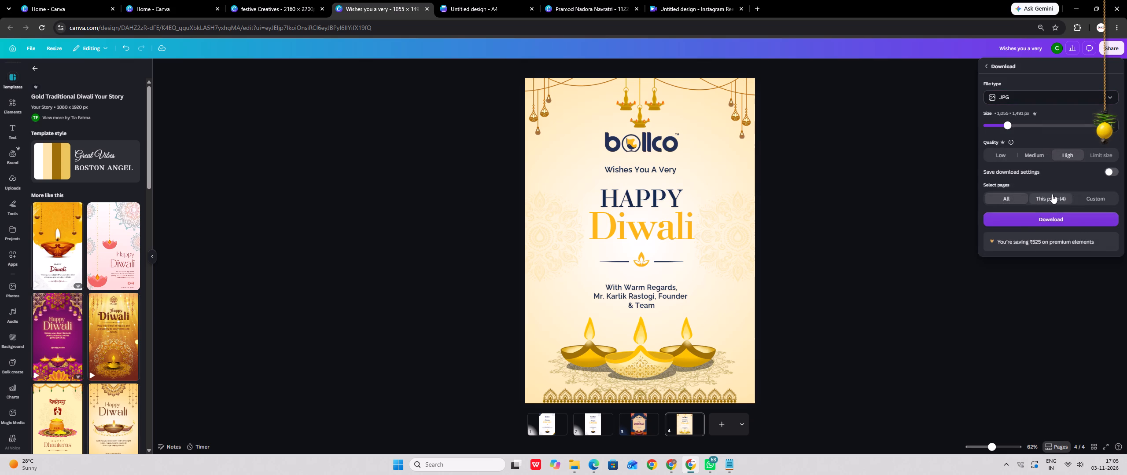
{"action": "left_click", "coordinate": [1052, 194]}
{"action": "left_click", "coordinate": [1057, 216]}
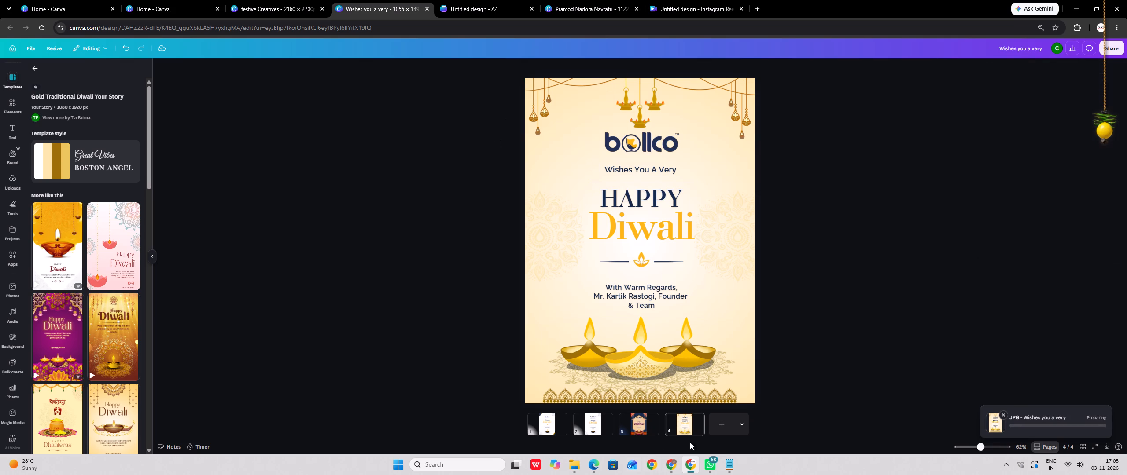
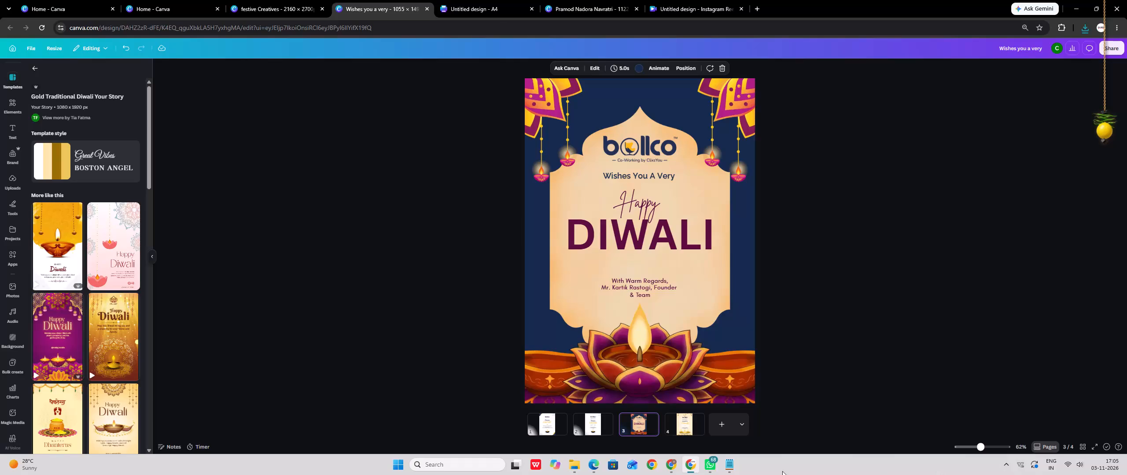
Copy the navy-and-gold wave from the top-left corner of page 1 onto page 2 in the same position.
{"action": "left_click", "coordinate": [595, 420]}
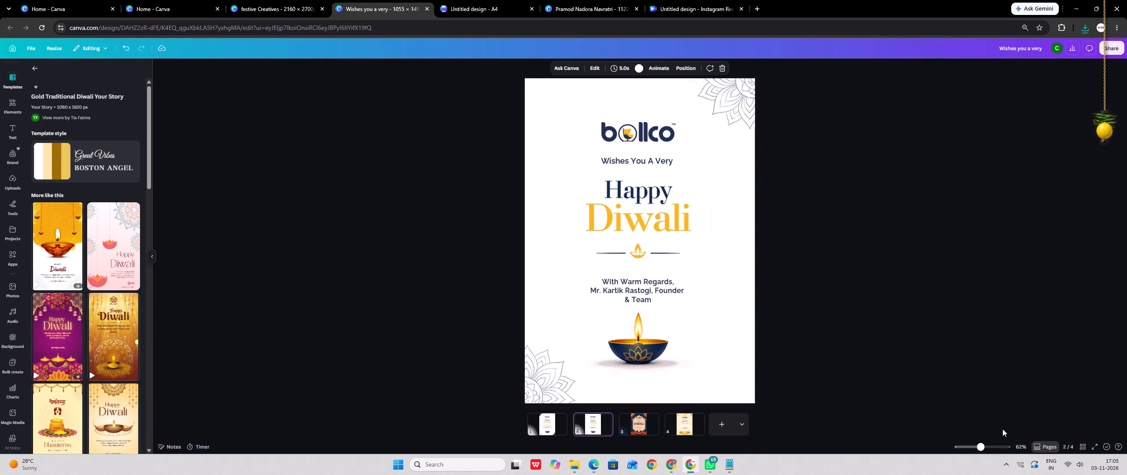
{"action": "left_click", "coordinate": [537, 420]}
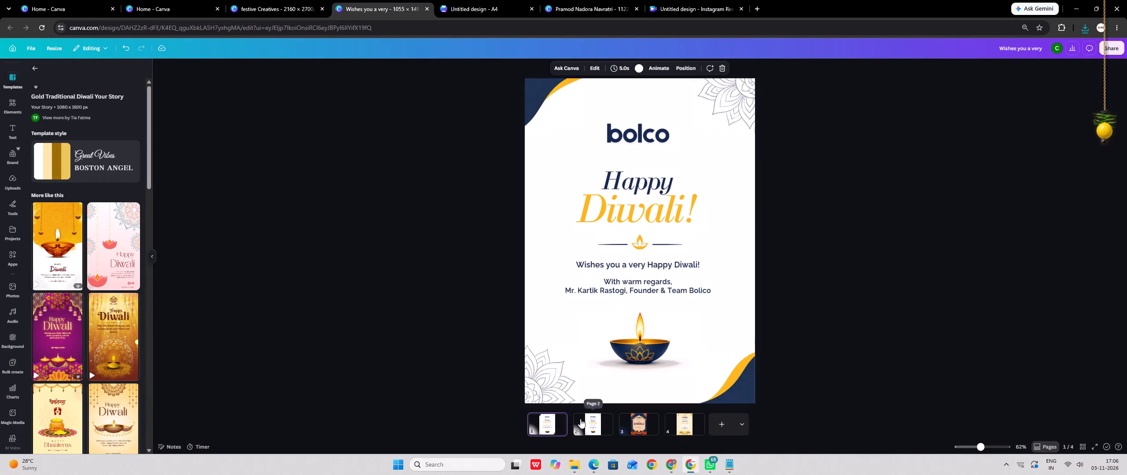
{"action": "left_click", "coordinate": [552, 97]}
{"action": "key", "text": "ctrl+c"}
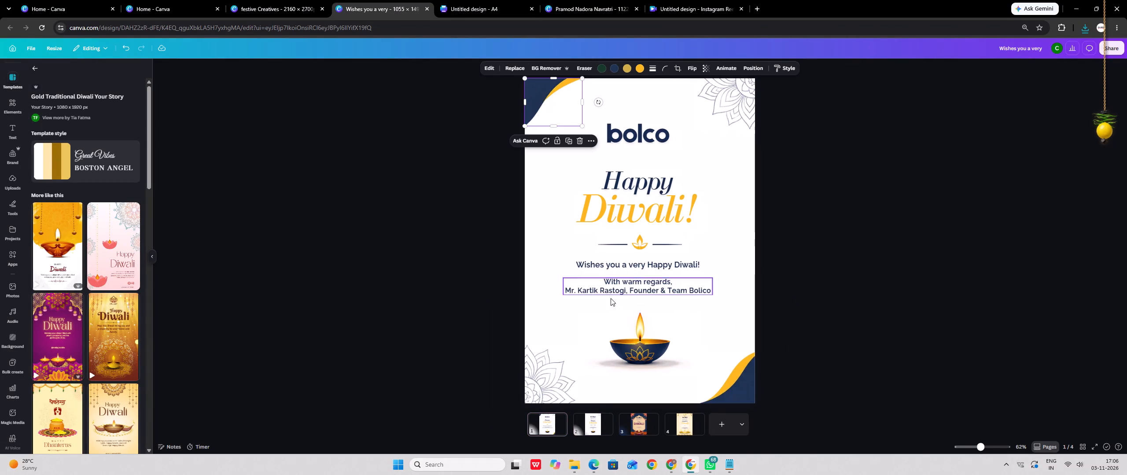
{"action": "left_click", "coordinate": [589, 427]}
{"action": "key", "text": "ctrl+v"}
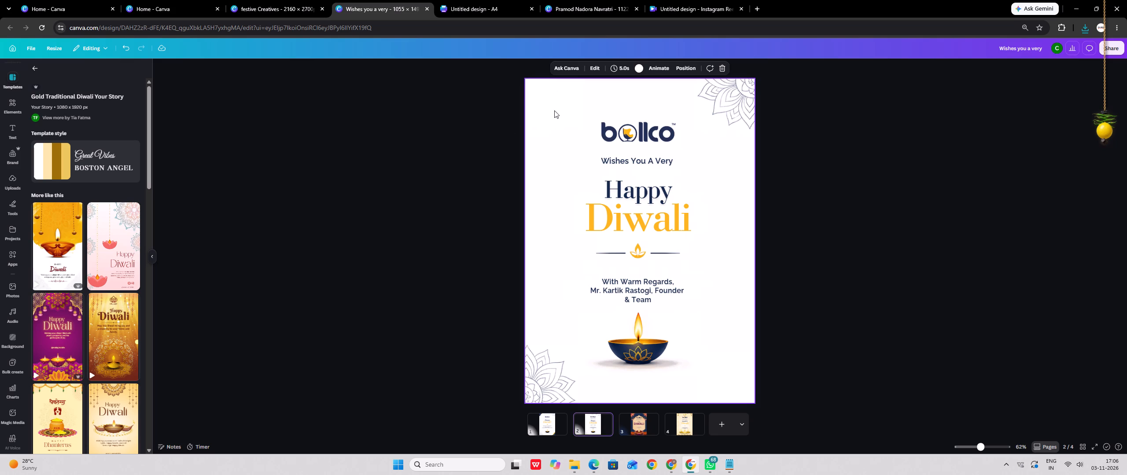
{"action": "left_click", "coordinate": [832, 236]}
Copy the navy-and-gold wave from the bottom-right corner of page 1 onto page 2 in the same position.
{"action": "left_click", "coordinate": [546, 424]}
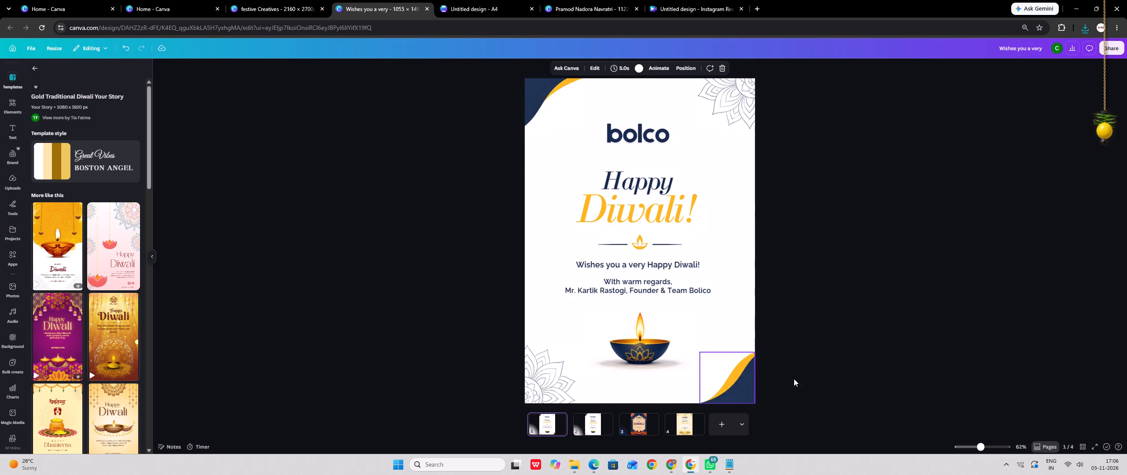
{"action": "left_click", "coordinate": [729, 390]}
{"action": "key", "text": "ctrl+c"}
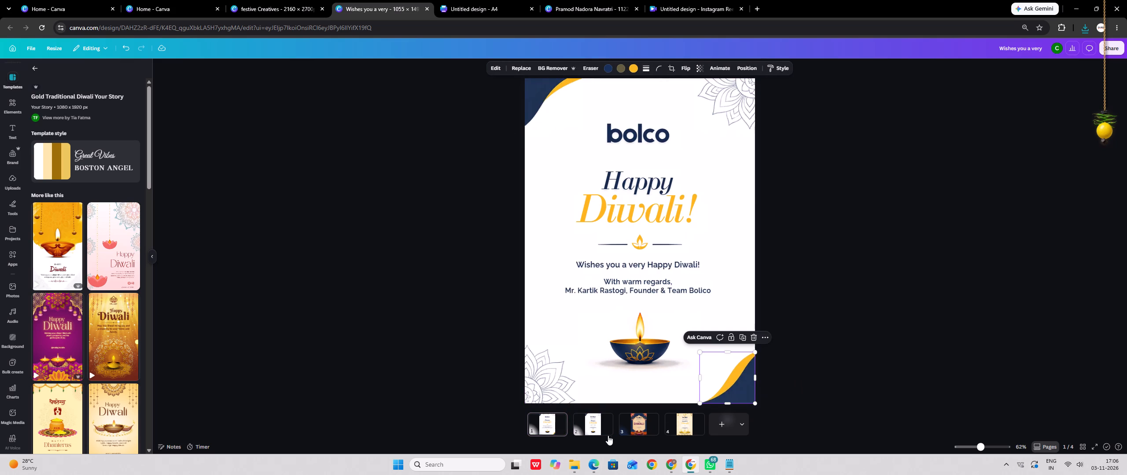
{"action": "left_click", "coordinate": [597, 431]}
{"action": "key", "text": "ctrl+v"}
{"action": "left_click", "coordinate": [906, 375]}
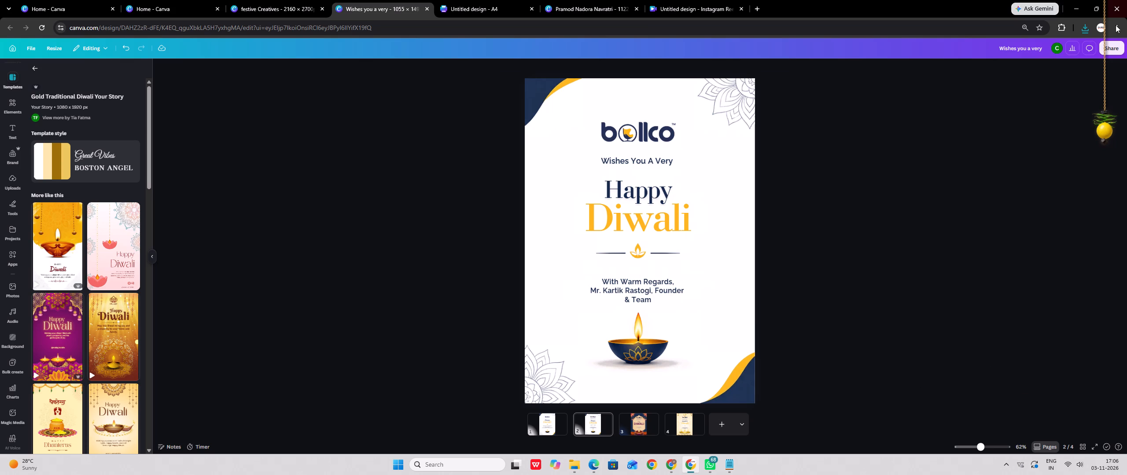
Download only page 2 as a high-quality JPG.
{"action": "left_click", "coordinate": [1116, 47]}
{"action": "left_click", "coordinate": [998, 210]}
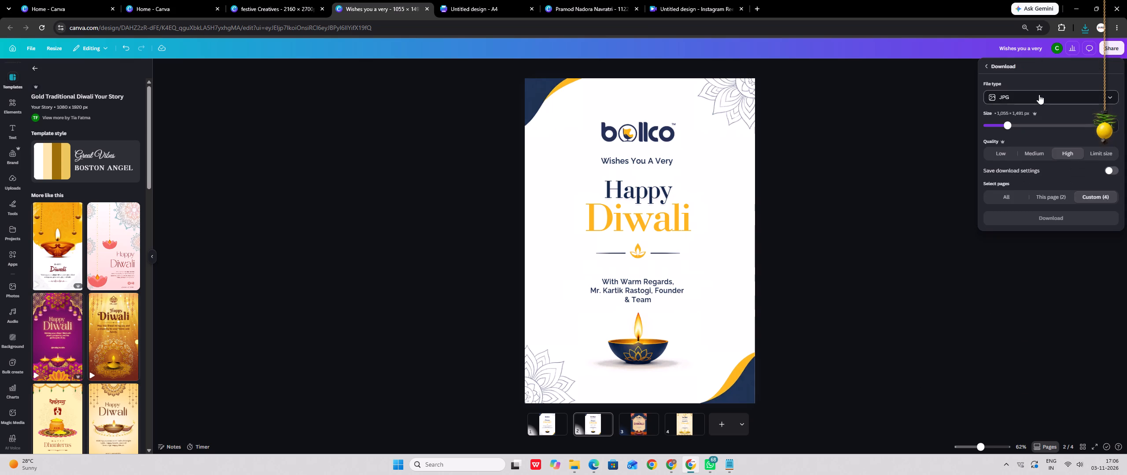
{"action": "left_click", "coordinate": [1055, 197]}
{"action": "left_click", "coordinate": [1054, 218]}
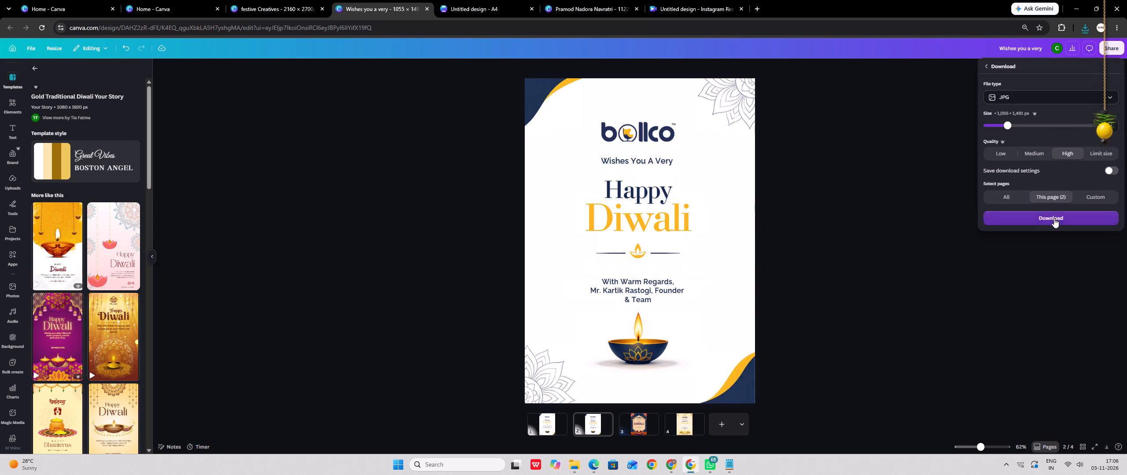
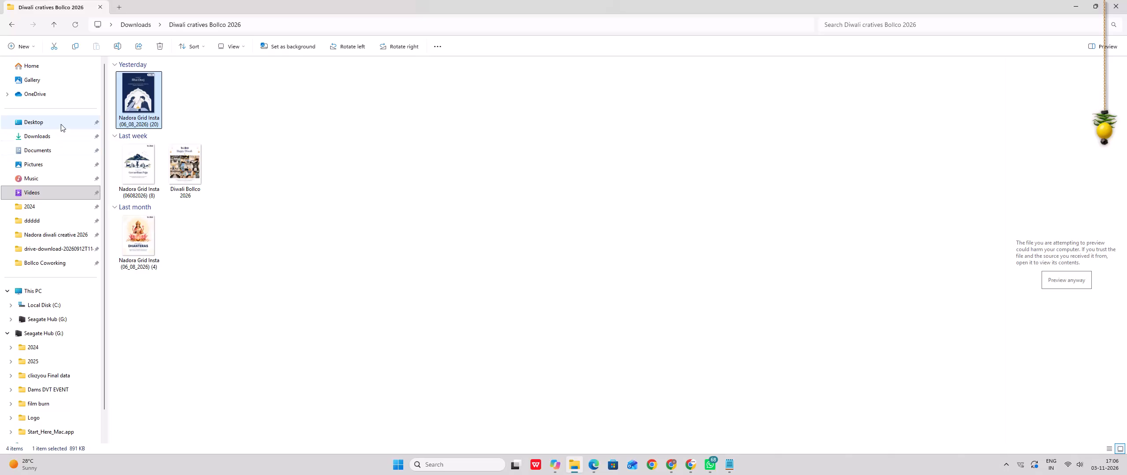
Open the "Bollco Diwali Greetings Poster" image from the Downloads folder to view it.
{"action": "left_click", "coordinate": [61, 124]}
{"action": "left_click", "coordinate": [60, 133]}
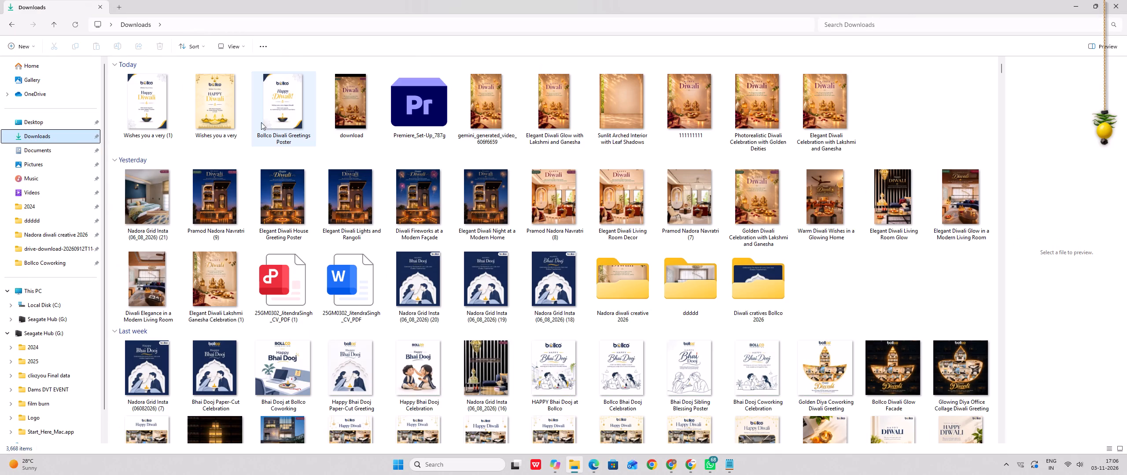
{"action": "double_click", "coordinate": [288, 118]}
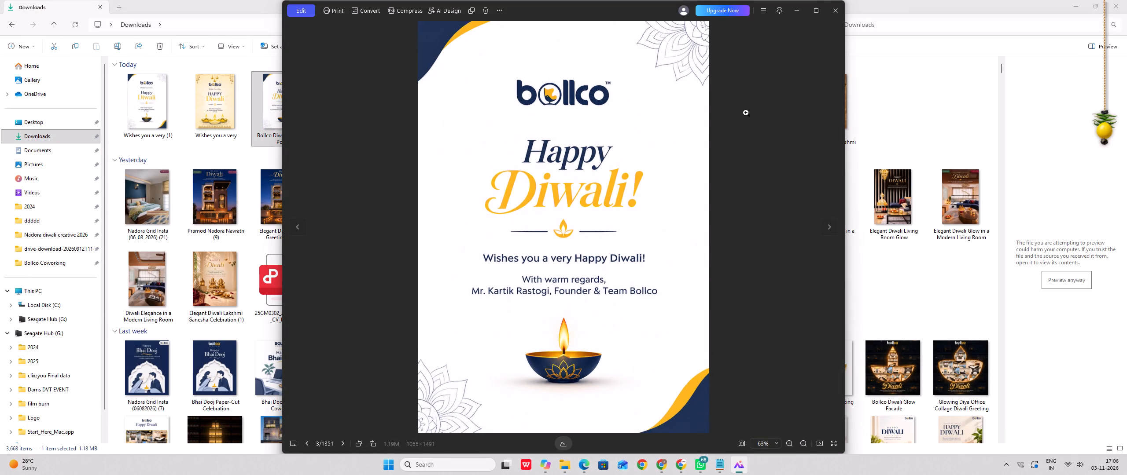
Close the poster image preview, the Downloads folder window and Copilot to return to the WhatsApp chat with the Diwali greeting draft.
{"action": "left_click", "coordinate": [834, 13]}
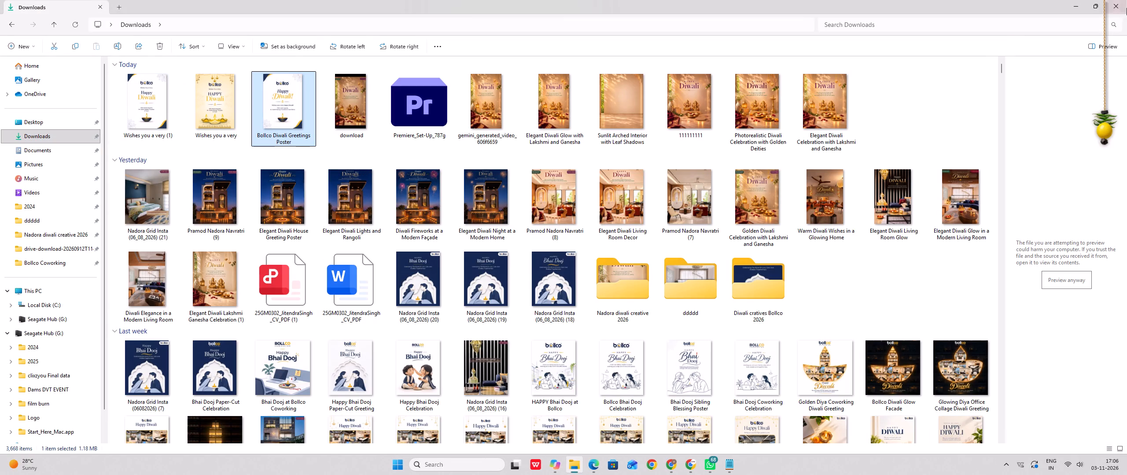
{"action": "left_click", "coordinate": [1115, 4]}
{"action": "left_click", "coordinate": [1118, 11]}
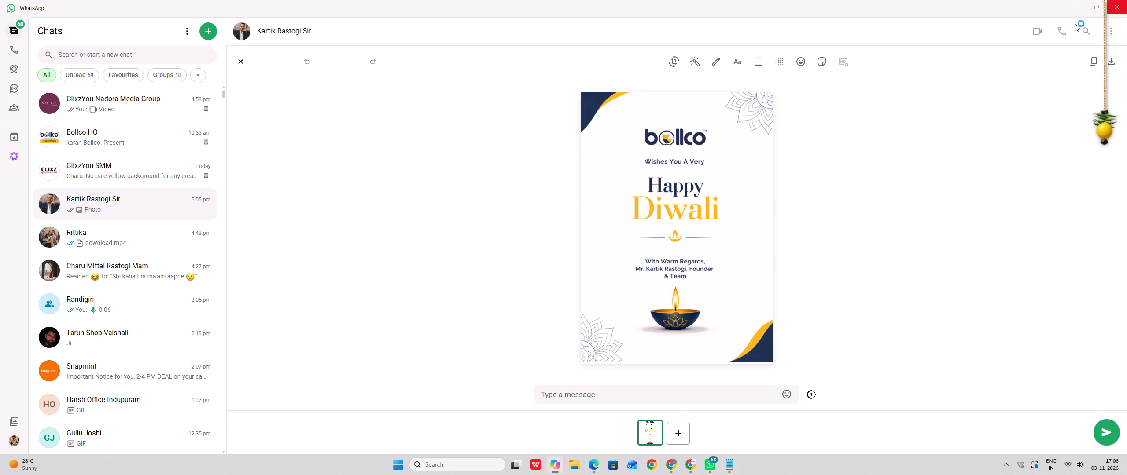
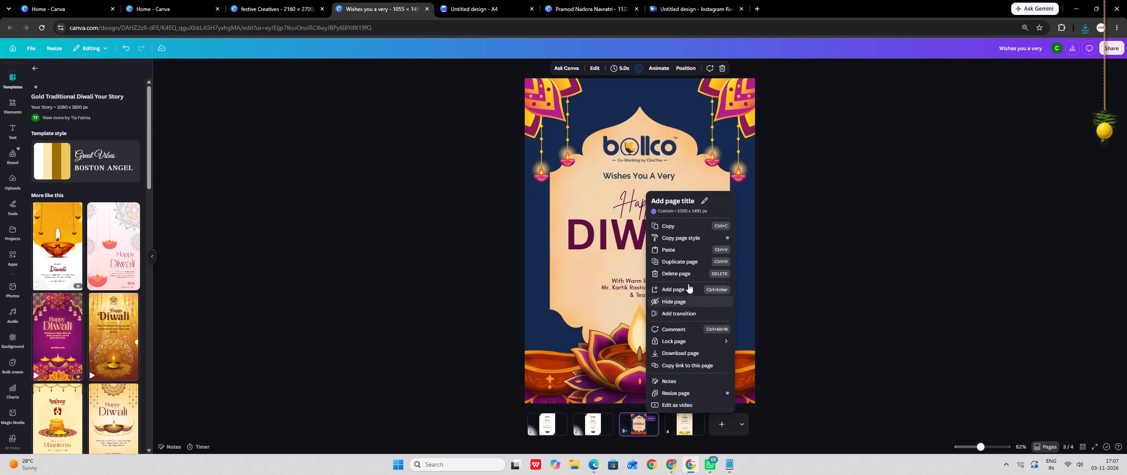
Delete the navy and purple Happy Diwali page with the lotus diya from the Bollco design.
{"action": "left_click", "coordinate": [689, 269]}
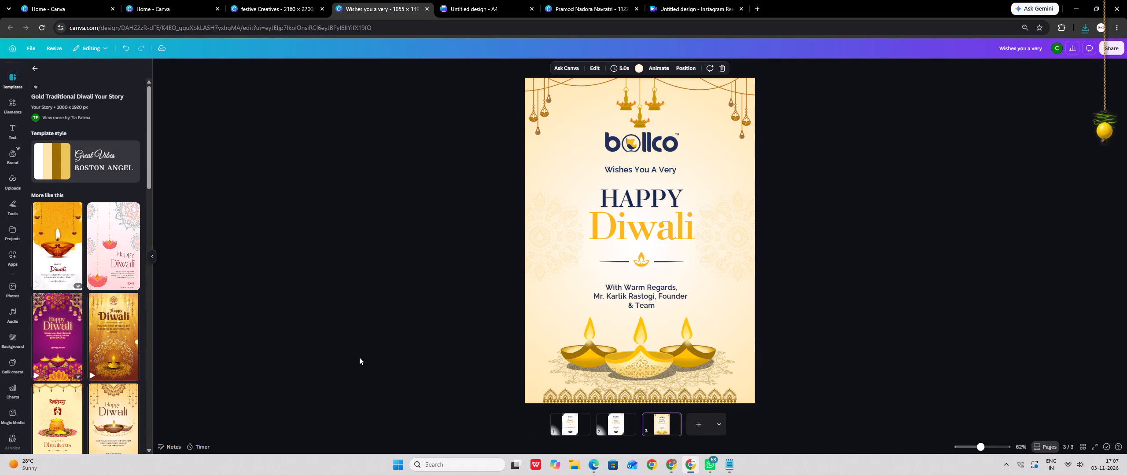
Add a new page after page 3 and set its background to plain white.
{"action": "left_click", "coordinate": [700, 426]}
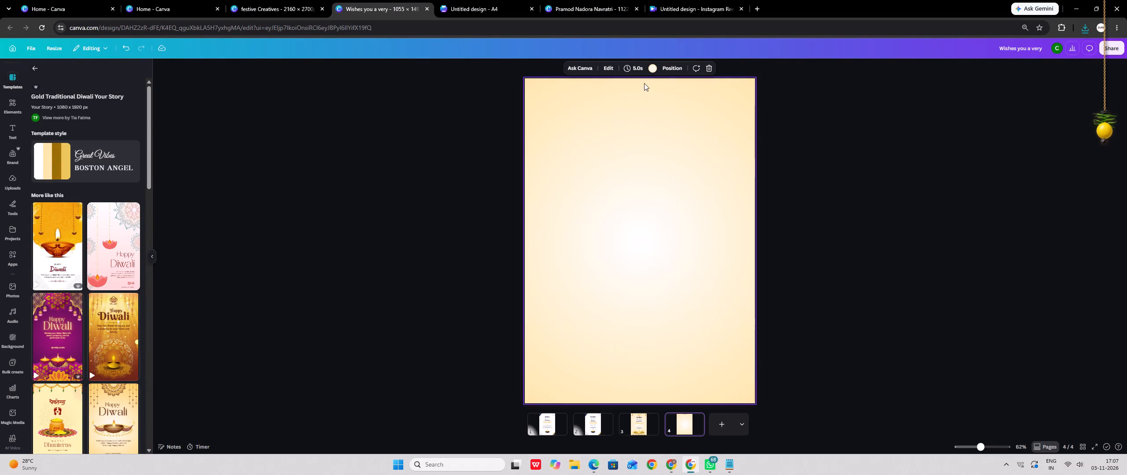
{"action": "left_click", "coordinate": [651, 68]}
{"action": "left_click", "coordinate": [74, 116]}
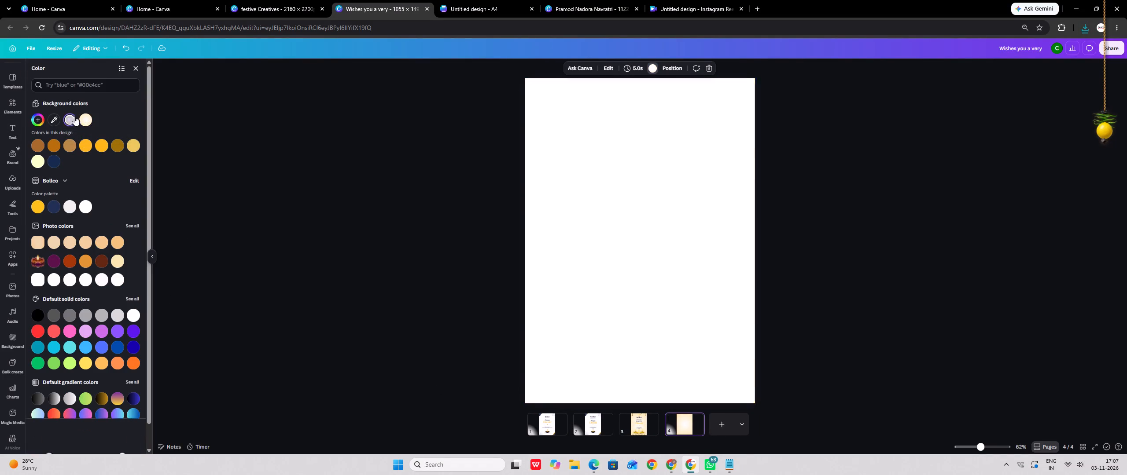
{"action": "left_click", "coordinate": [249, 151]}
Apply the Orange and Gold Elegant Minimalistic Festive Diwali template with lanterns and diyas to page 4.
{"action": "scroll", "coordinate": [104, 300], "scroll_direction": "down", "scroll_amount": 3}
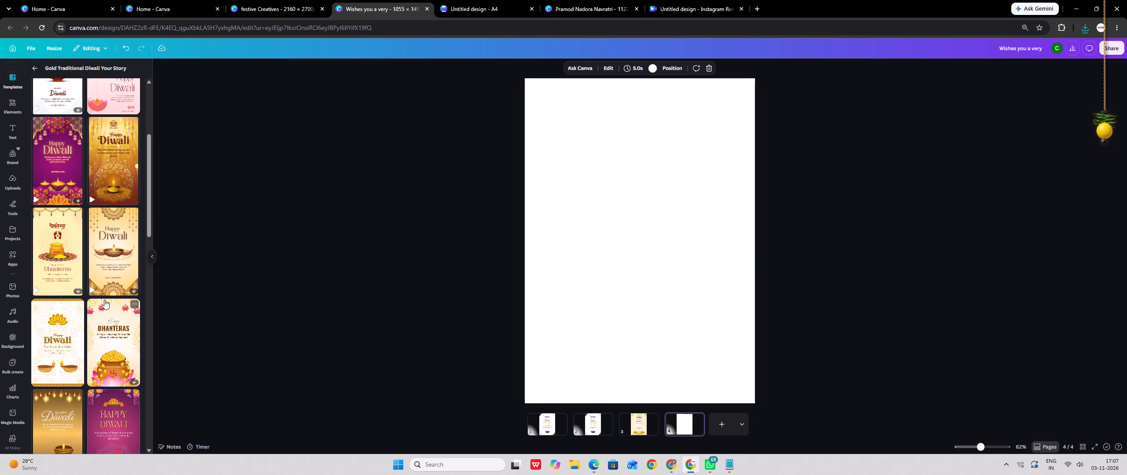
{"action": "scroll", "coordinate": [104, 300], "scroll_direction": "down", "scroll_amount": 3}
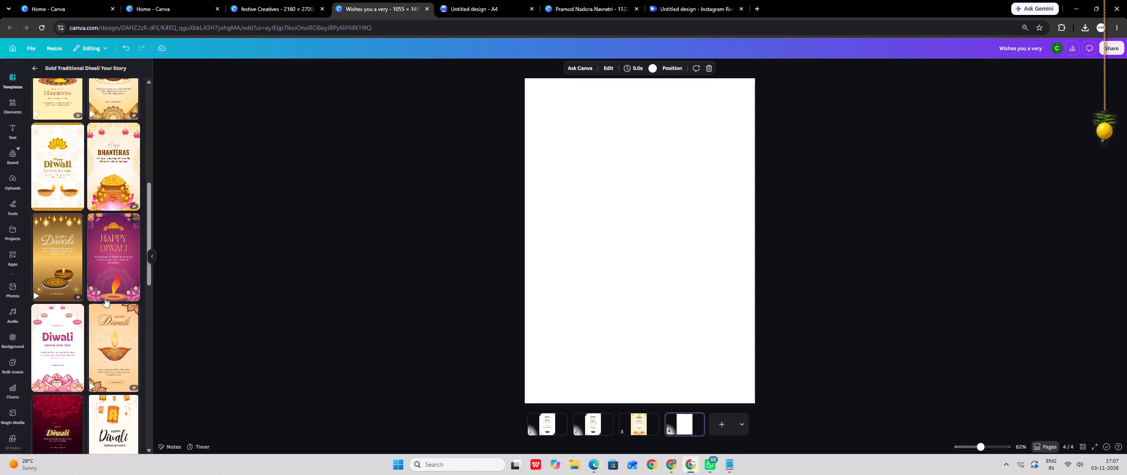
{"action": "scroll", "coordinate": [105, 298], "scroll_direction": "down", "scroll_amount": 4}
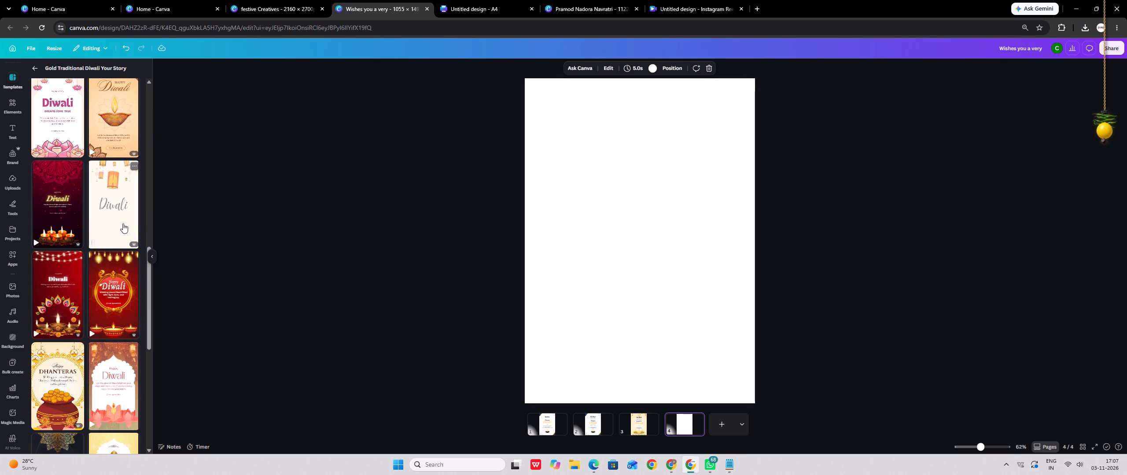
{"action": "left_click", "coordinate": [124, 221]}
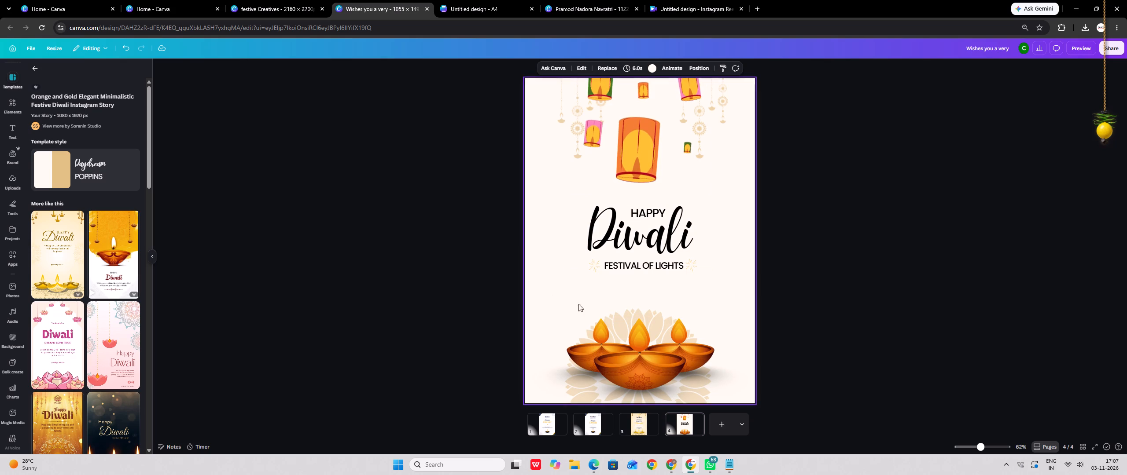
Copy the Bollco logo, greeting line, Happy Diwali heading, divider and sign-off from page 3.
{"action": "left_click", "coordinate": [653, 423]}
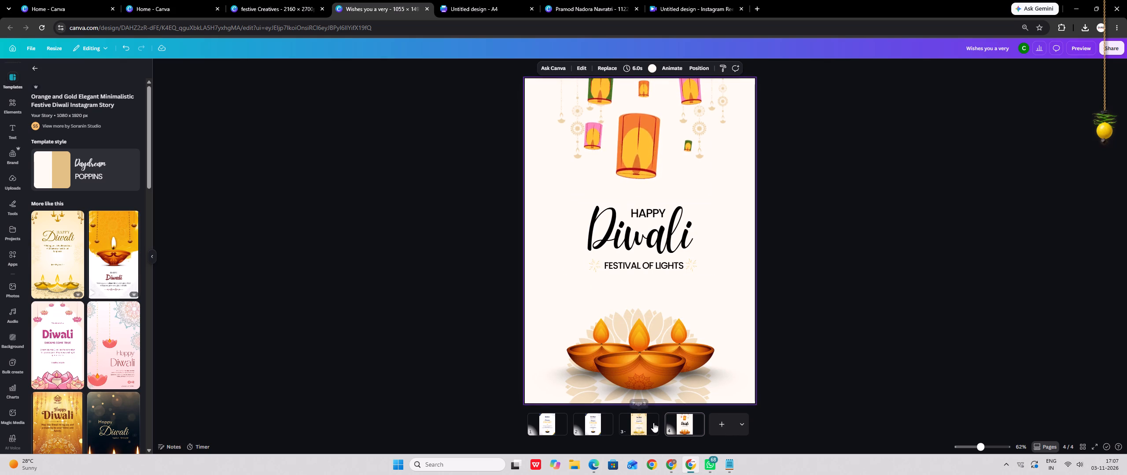
{"action": "left_click", "coordinate": [636, 143]}
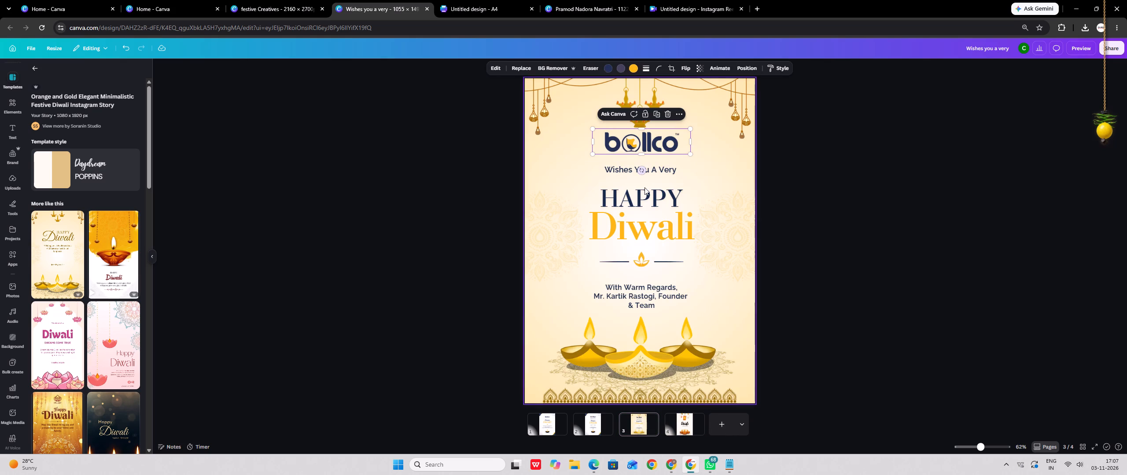
{"action": "left_click", "coordinate": [620, 171], "text": "shift"}
{"action": "left_click", "coordinate": [629, 197], "text": "shift"}
{"action": "left_click", "coordinate": [630, 223], "text": "shift"}
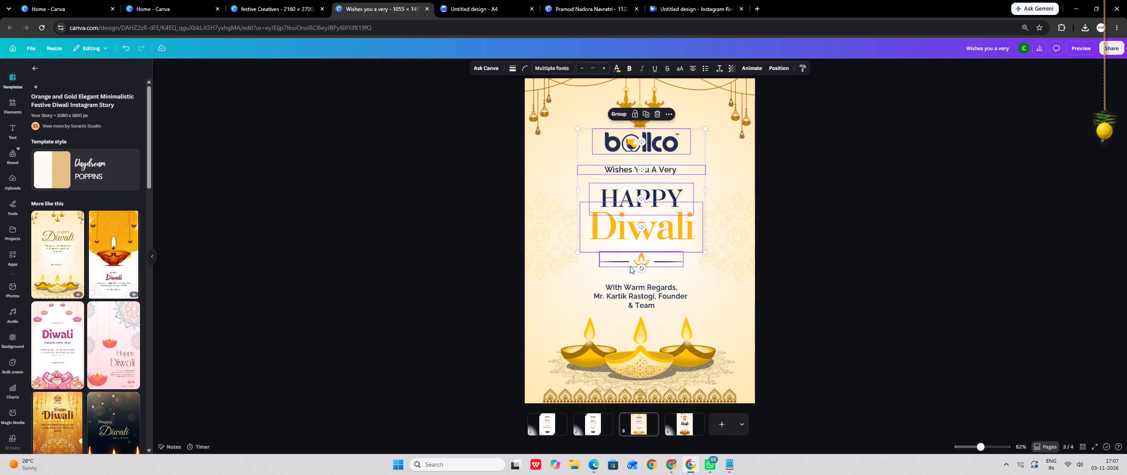
{"action": "left_click", "coordinate": [624, 264], "text": "shift"}
{"action": "left_click", "coordinate": [632, 295], "text": "shift"}
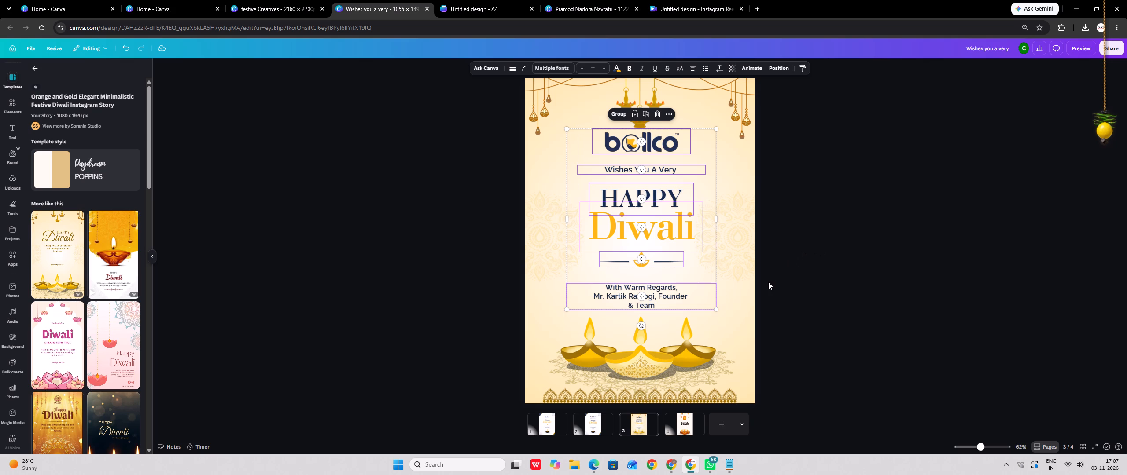
{"action": "key", "text": "ctrl+c"}
Replace page 4's Happy Diwali and Festival of Lights text with the copied Bollco logo and greeting elements.
{"action": "left_click", "coordinate": [688, 419]}
{"action": "left_click", "coordinate": [640, 229]}
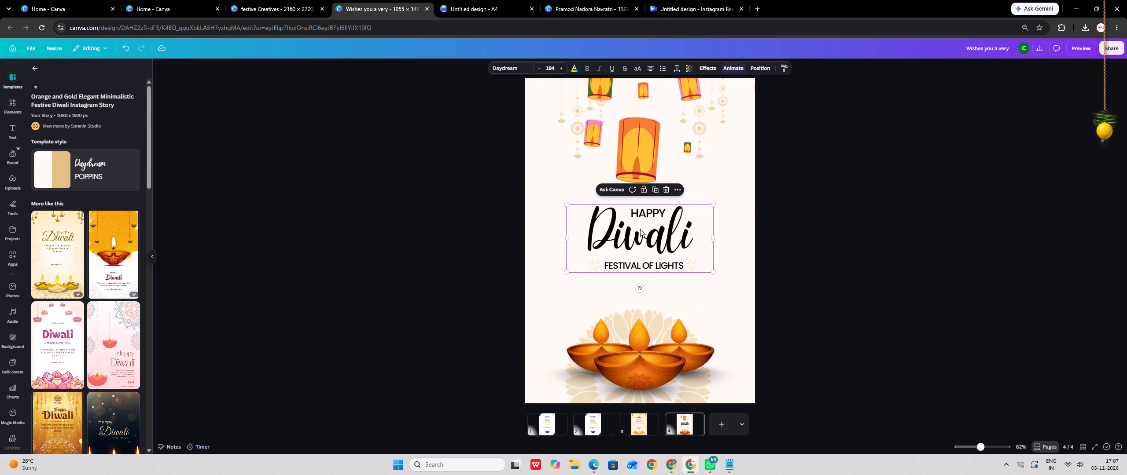
{"action": "key", "text": "BackSpace"}
{"action": "left_click", "coordinate": [645, 214]}
{"action": "key", "text": "BackSpace"}
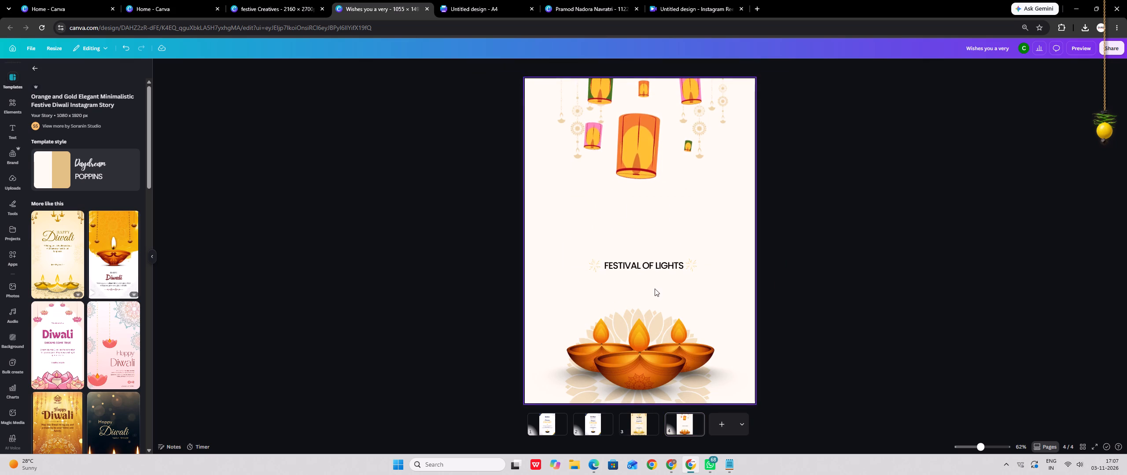
{"action": "left_click", "coordinate": [650, 265]}
{"action": "key", "text": "BackSpace"}
{"action": "key", "text": "ctrl+v"}
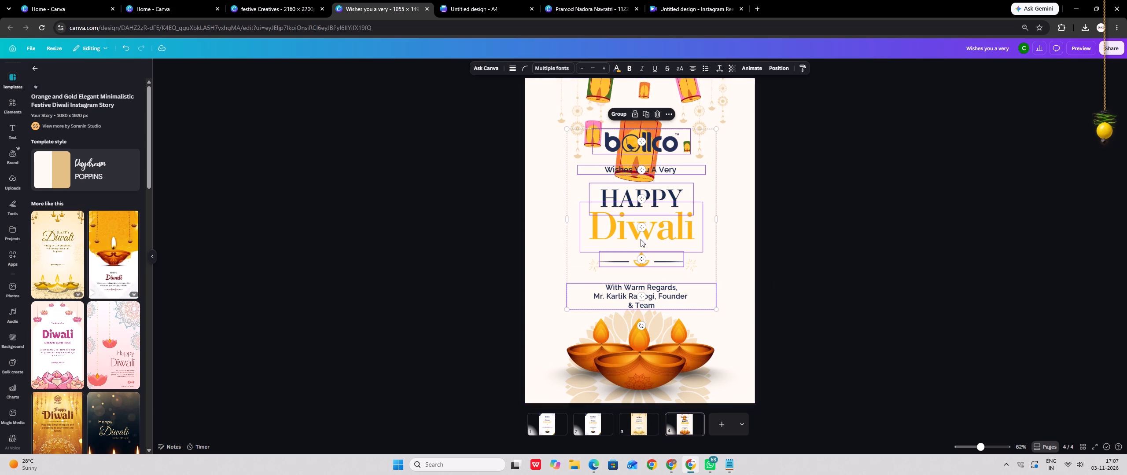
{"action": "left_click", "coordinate": [925, 234]}
Shrink the hanging lanterns graphic on page 4 and centre it near the top of the page.
{"action": "left_click", "coordinate": [642, 109]}
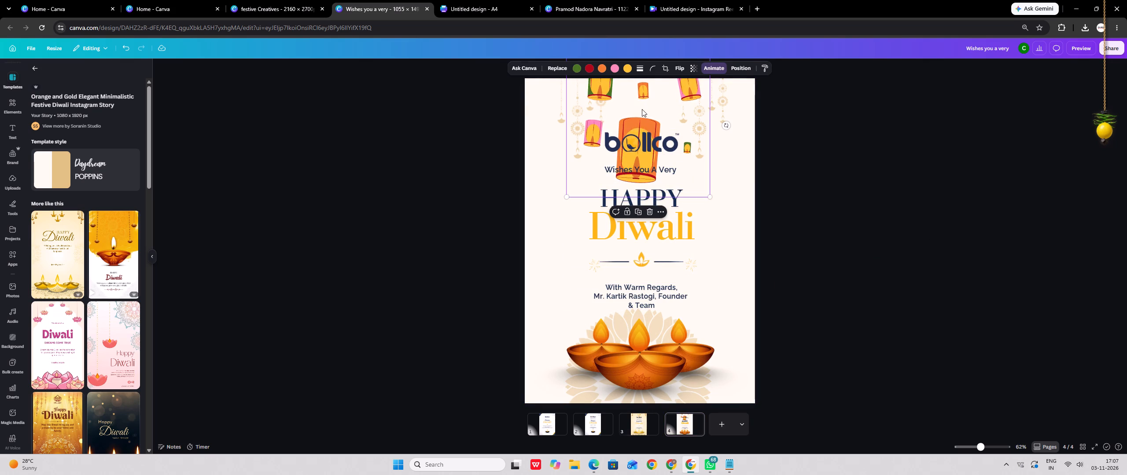
{"action": "left_click_drag", "start_coordinate": [568, 196], "coordinate": [581, 130]}
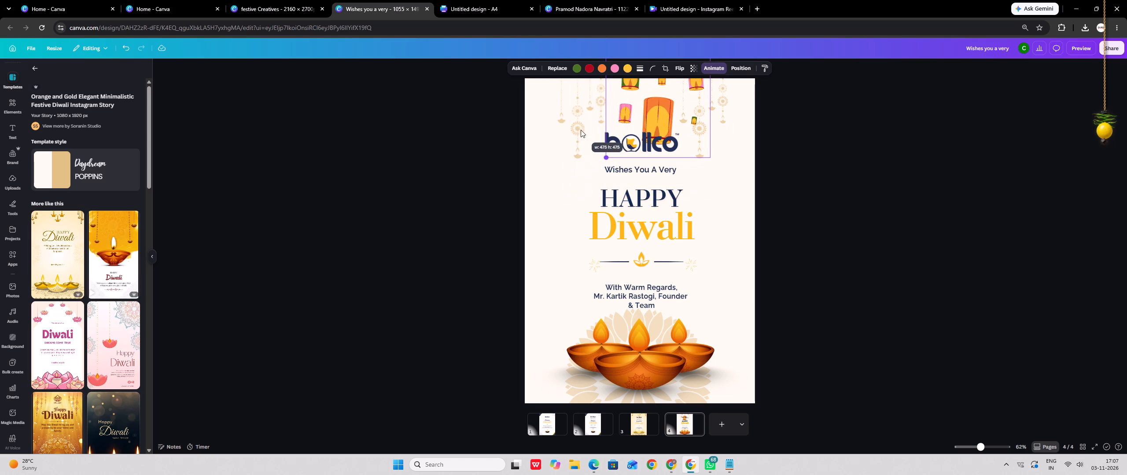
{"action": "left_click_drag", "start_coordinate": [675, 107], "coordinate": [655, 137]}
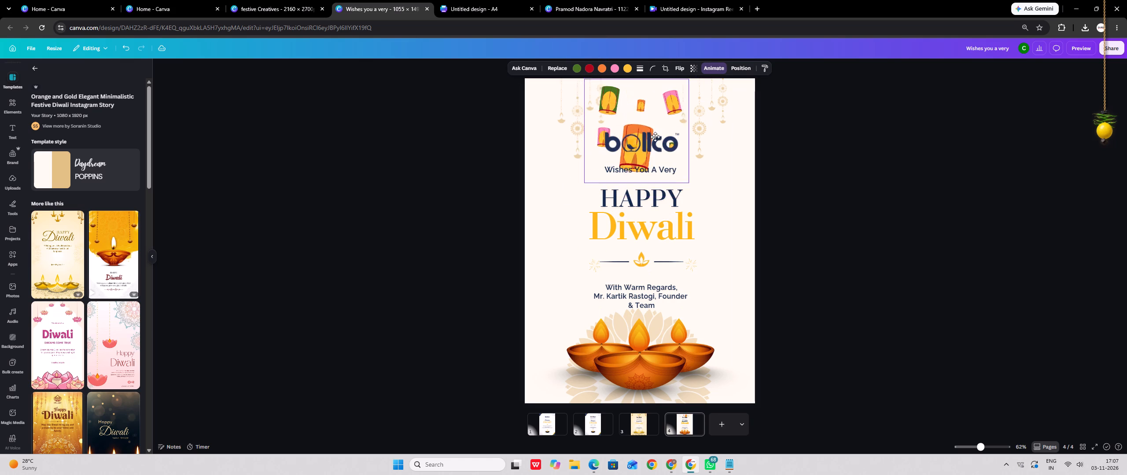
{"action": "left_click_drag", "start_coordinate": [655, 137], "coordinate": [659, 126]}
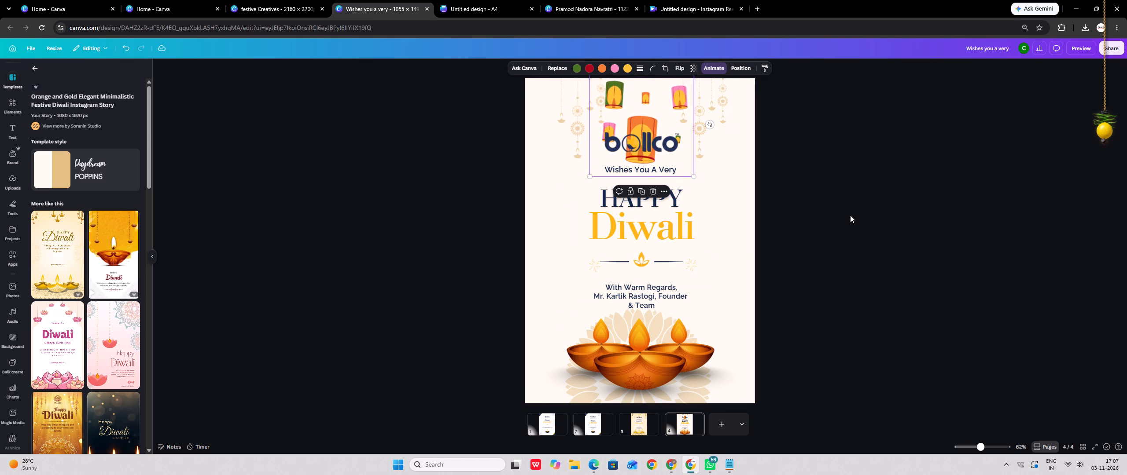
Scale down the Bollco logo, greeting, divider and sign-off together and place them centrally between the lanterns and diyas.
{"action": "left_click", "coordinate": [610, 139]}
{"action": "left_click", "coordinate": [619, 171], "text": "shift"}
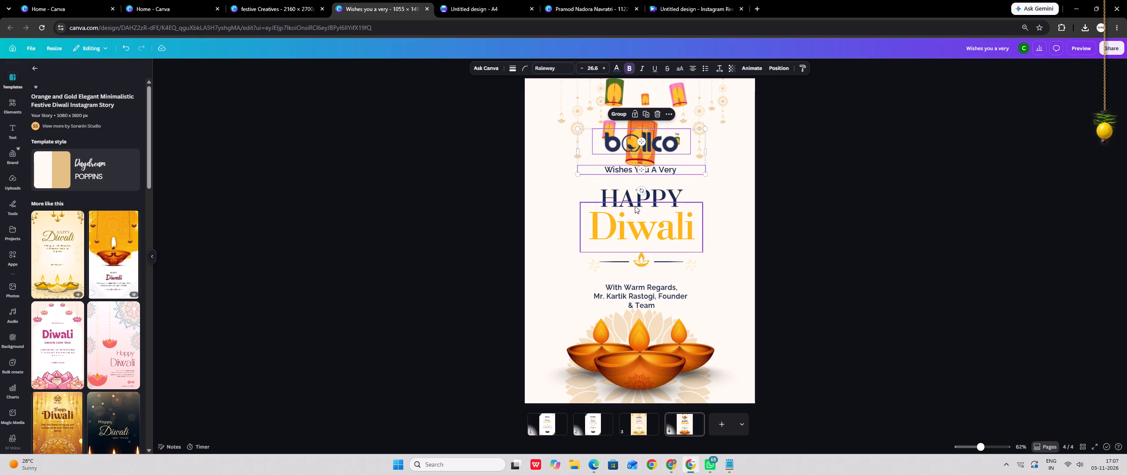
{"action": "left_click", "coordinate": [635, 206], "text": "shift"}
{"action": "left_click", "coordinate": [629, 193], "text": "shift"}
{"action": "left_click", "coordinate": [645, 259], "text": "shift"}
{"action": "left_click", "coordinate": [645, 293], "text": "shift"}
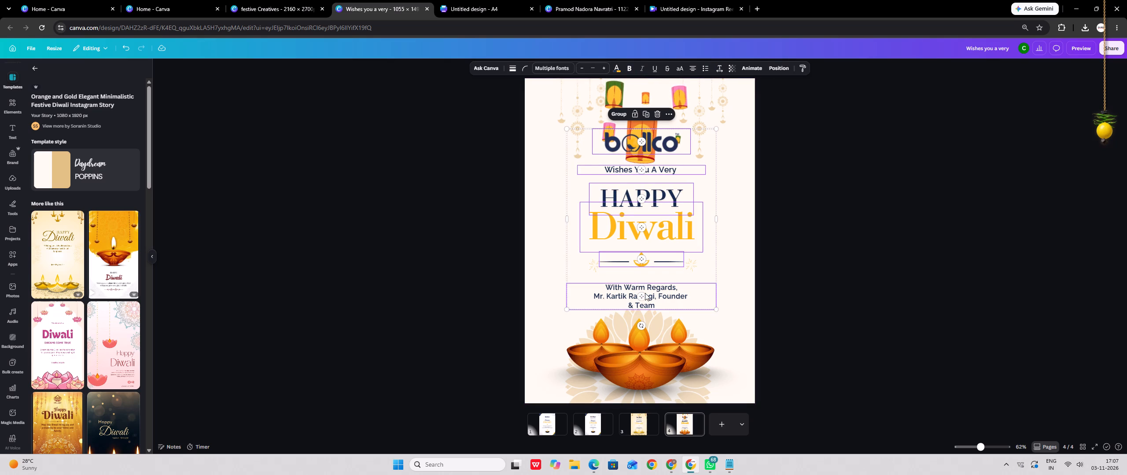
{"action": "left_click_drag", "start_coordinate": [567, 129], "coordinate": [598, 182]}
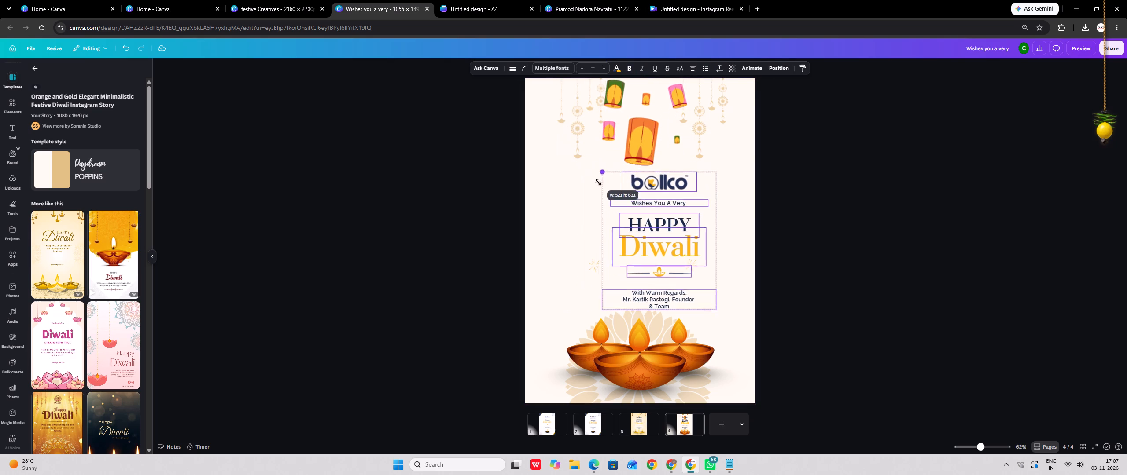
{"action": "left_click_drag", "start_coordinate": [598, 182], "coordinate": [598, 183]}
{"action": "left_click_drag", "start_coordinate": [677, 234], "coordinate": [653, 230]}
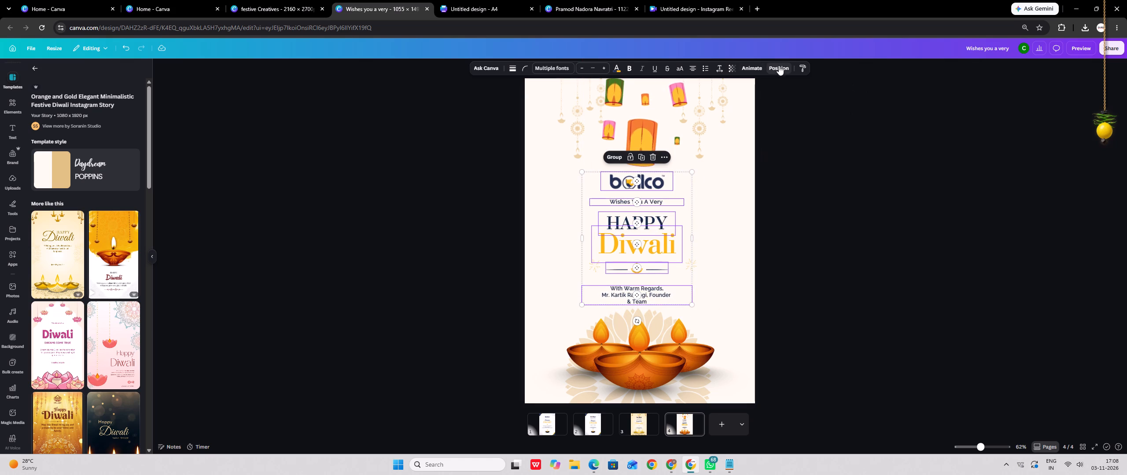
{"action": "left_click", "coordinate": [779, 66]}
{"action": "double_click", "coordinate": [127, 173]}
{"action": "double_click", "coordinate": [264, 181]}
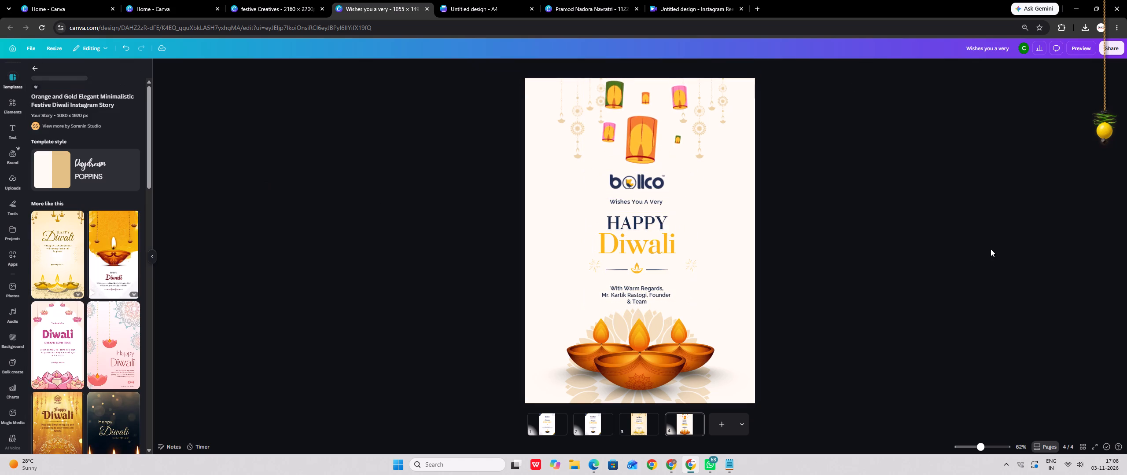
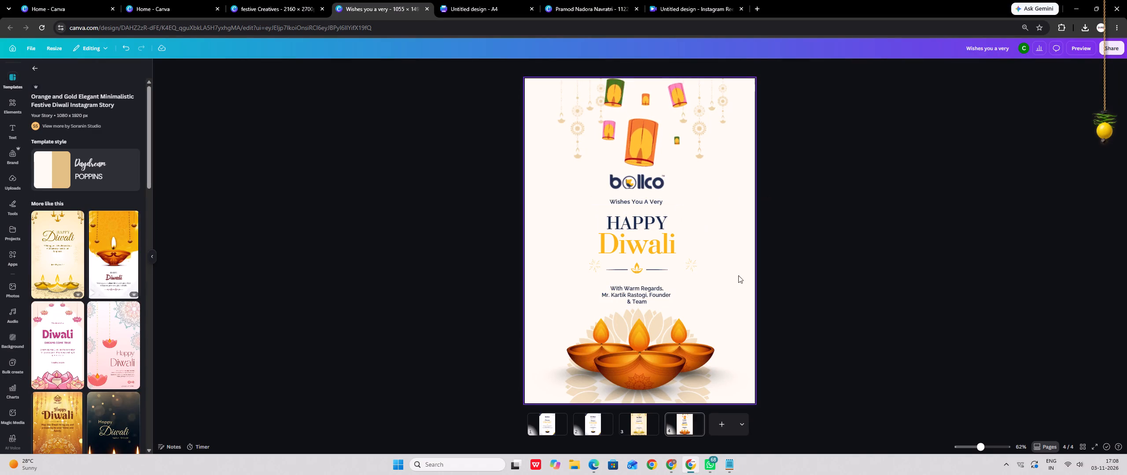
Reposition the two gold sparkle accents on either side of the word Diwali.
{"action": "left_click_drag", "start_coordinate": [696, 268], "coordinate": [689, 252]}
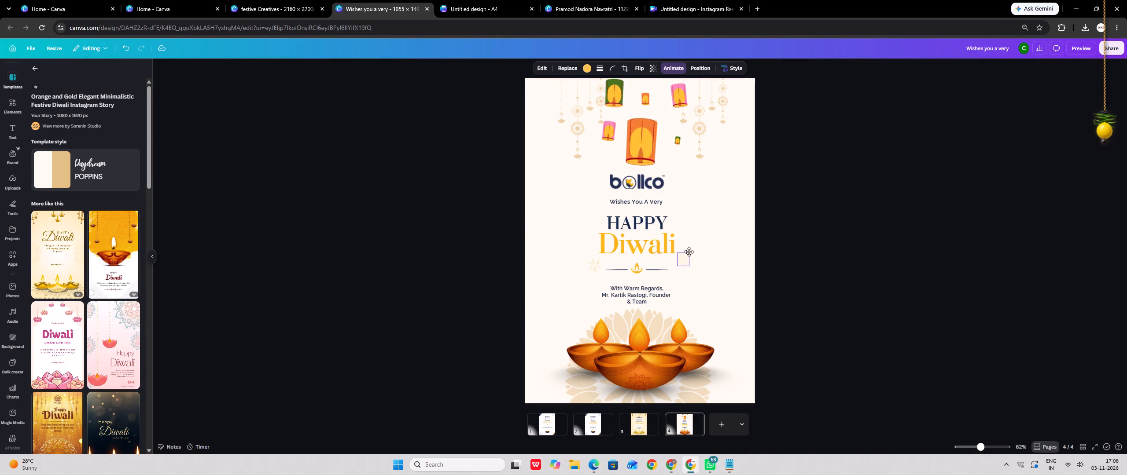
{"action": "left_click_drag", "start_coordinate": [689, 252], "coordinate": [692, 247]}
{"action": "left_click_drag", "start_coordinate": [593, 265], "coordinate": [590, 256]}
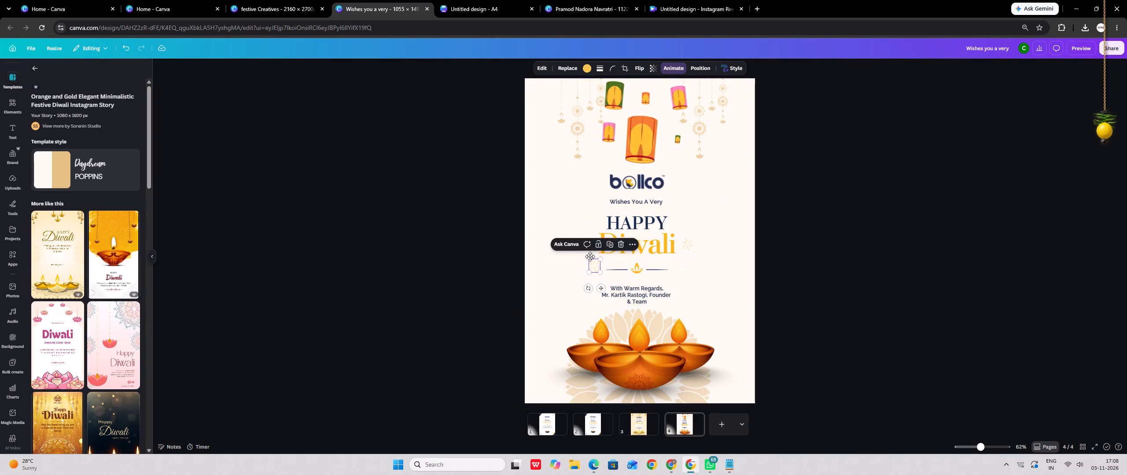
{"action": "left_click_drag", "start_coordinate": [590, 256], "coordinate": [584, 242]}
{"action": "left_click", "coordinate": [983, 250]}
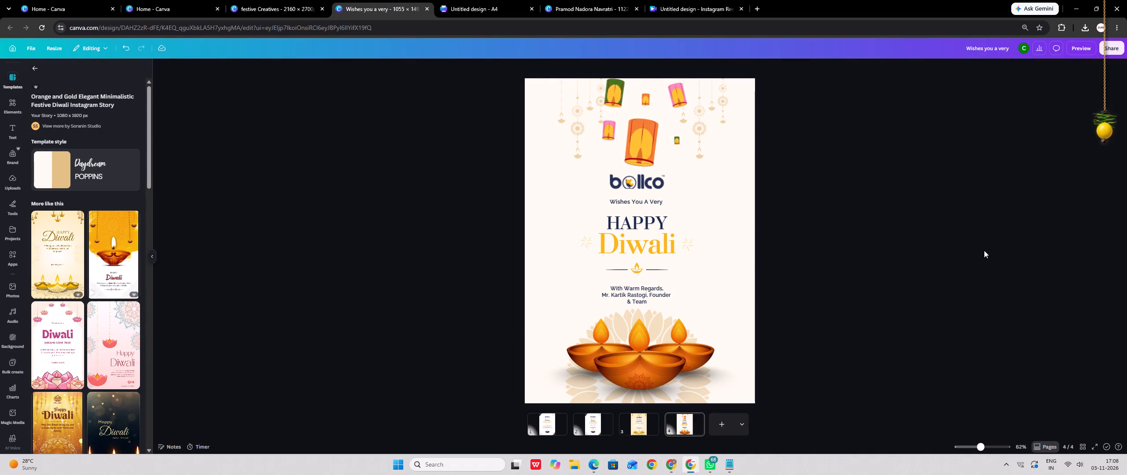
{"action": "left_click", "coordinate": [579, 243]}
{"action": "left_click", "coordinate": [589, 245]}
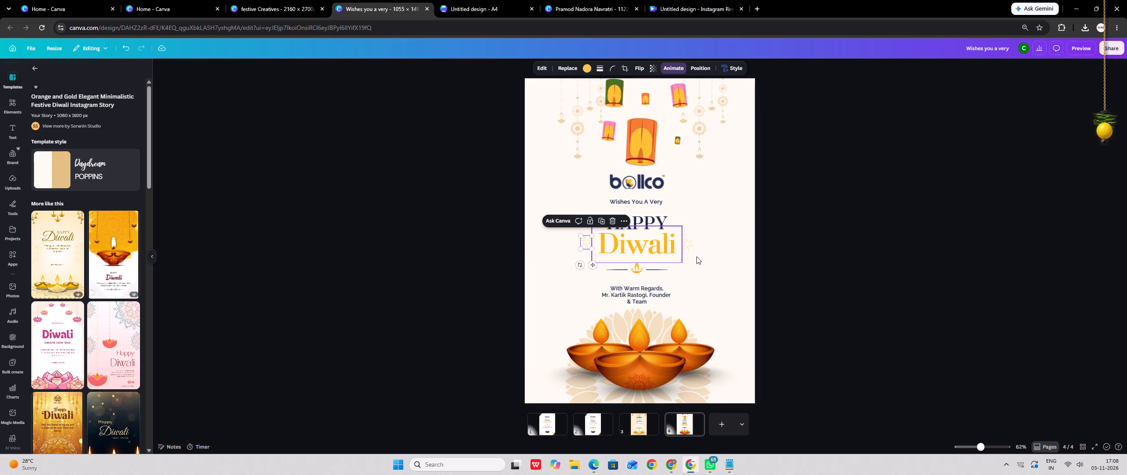
{"action": "key", "text": "Down"}
{"action": "left_click", "coordinate": [1004, 254]}
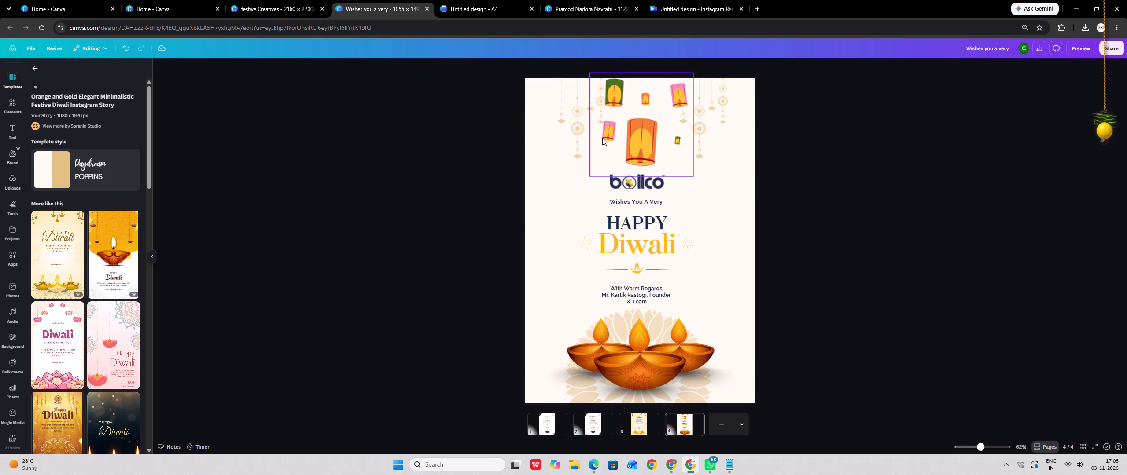
Move the two gold hanging ornaments outward so they sit against the page's left and right edges.
{"action": "left_click", "coordinate": [576, 125]}
{"action": "left_click_drag", "start_coordinate": [576, 125], "coordinate": [539, 133]}
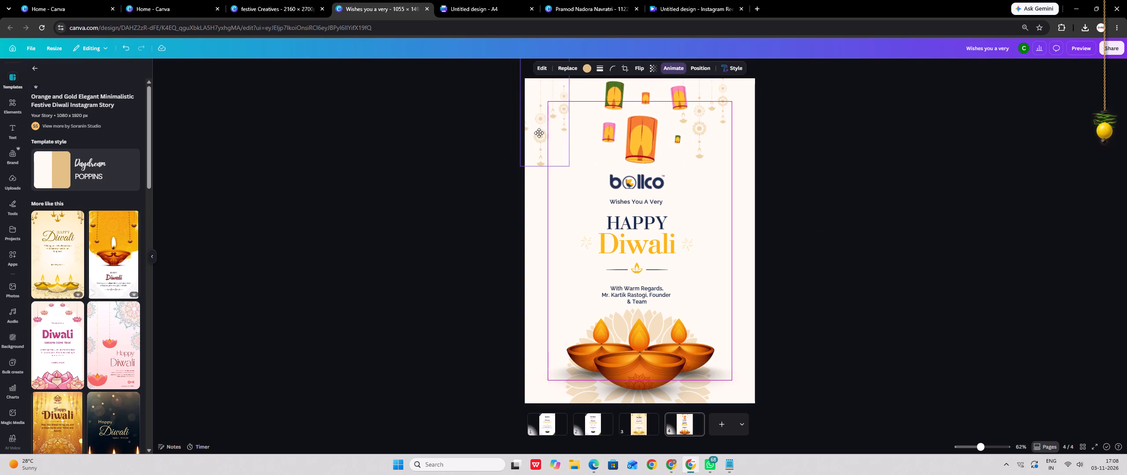
{"action": "left_click_drag", "start_coordinate": [539, 133], "coordinate": [537, 125]}
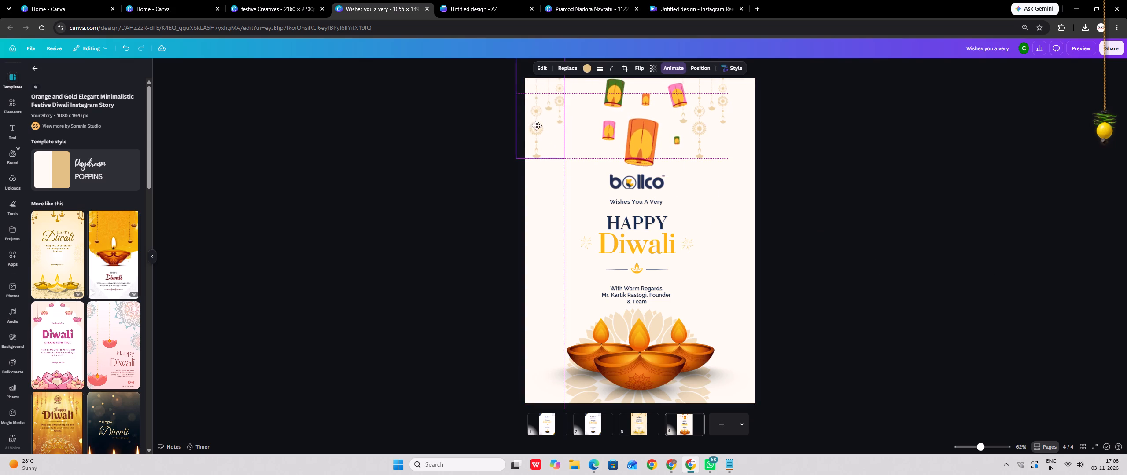
{"action": "left_click_drag", "start_coordinate": [537, 125], "coordinate": [543, 128]}
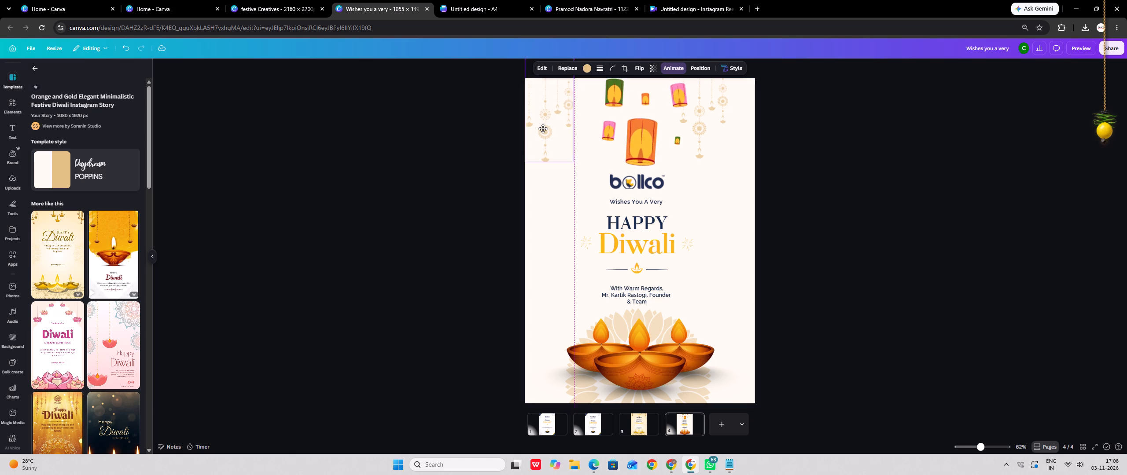
{"action": "left_click_drag", "start_coordinate": [543, 128], "coordinate": [545, 129]}
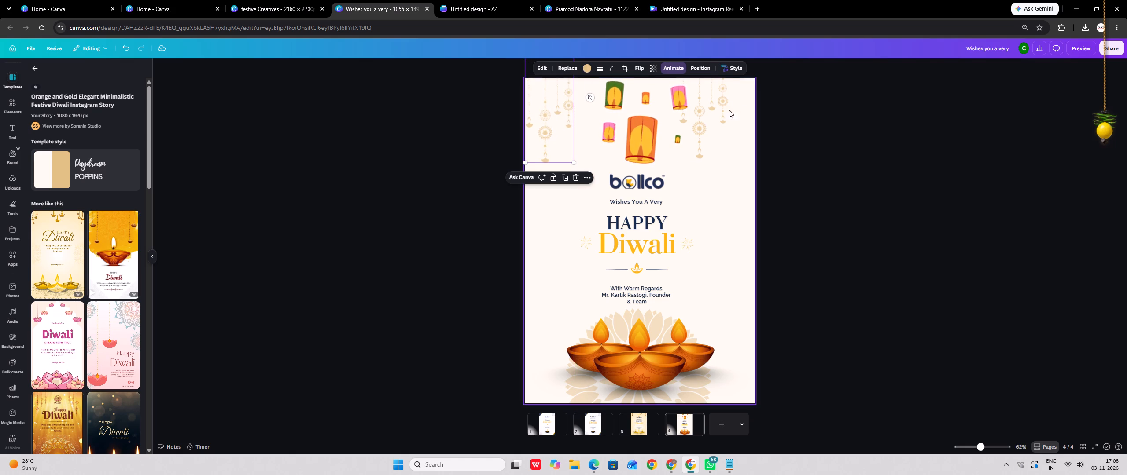
{"action": "left_click_drag", "start_coordinate": [709, 111], "coordinate": [727, 124]}
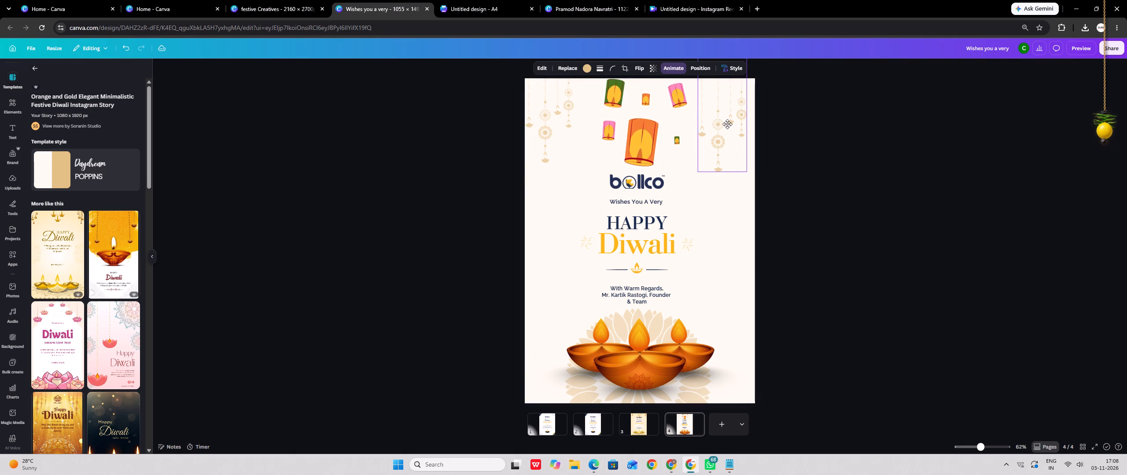
{"action": "left_click_drag", "start_coordinate": [727, 124], "coordinate": [735, 126]}
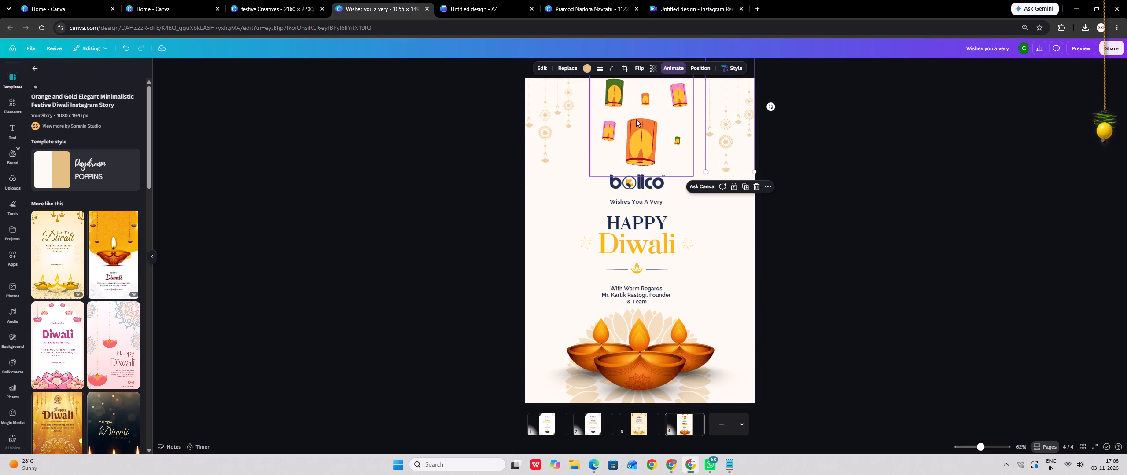
{"action": "left_click", "coordinate": [633, 119]}
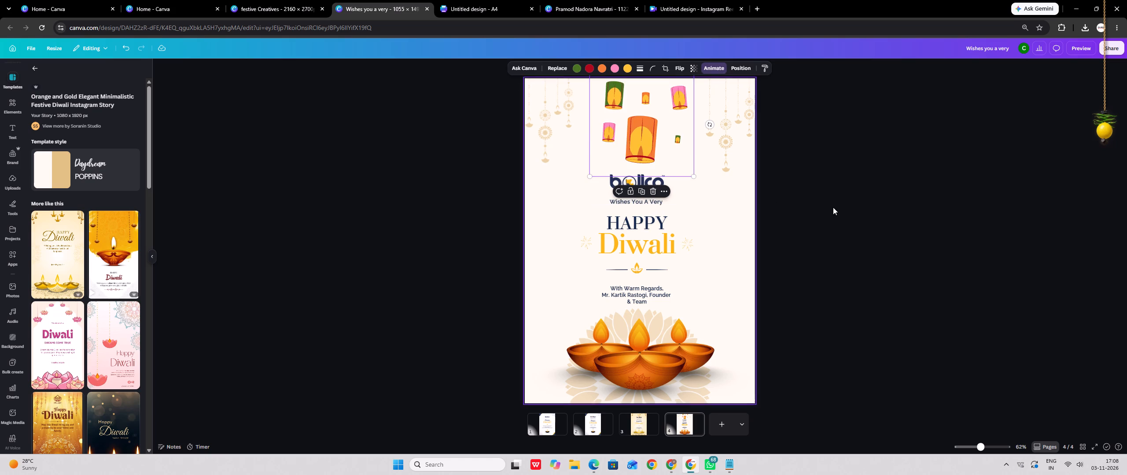
{"action": "left_click", "coordinate": [927, 231]}
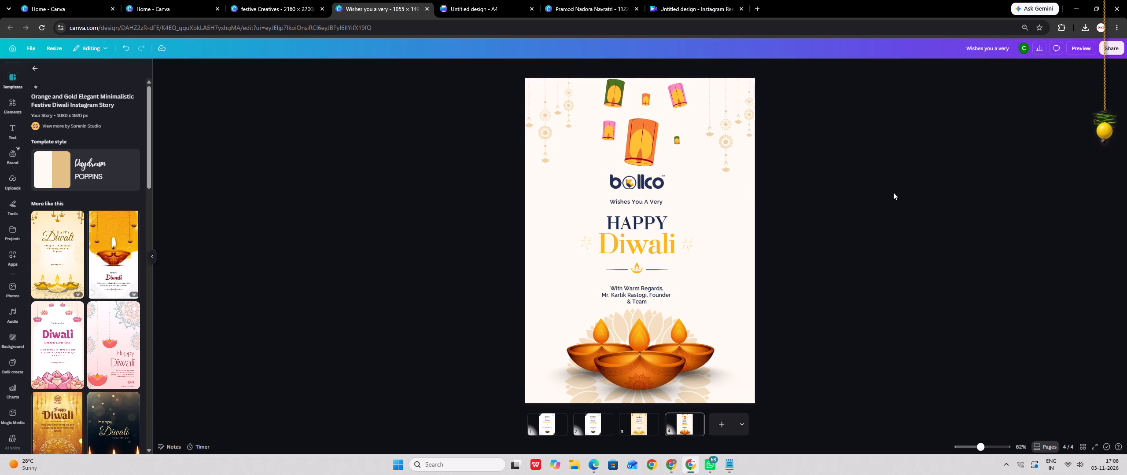
Move the lanterns graphic from the top of the page down beside the left diya.
{"action": "left_click_drag", "start_coordinate": [669, 124], "coordinate": [624, 194]}
{"action": "left_click_drag", "start_coordinate": [573, 197], "coordinate": [544, 309]}
Nudge the Bollco logo, greeting, Diwali heading, divider and sign-off upward together.
{"action": "left_click_drag", "start_coordinate": [592, 157], "coordinate": [685, 302]}
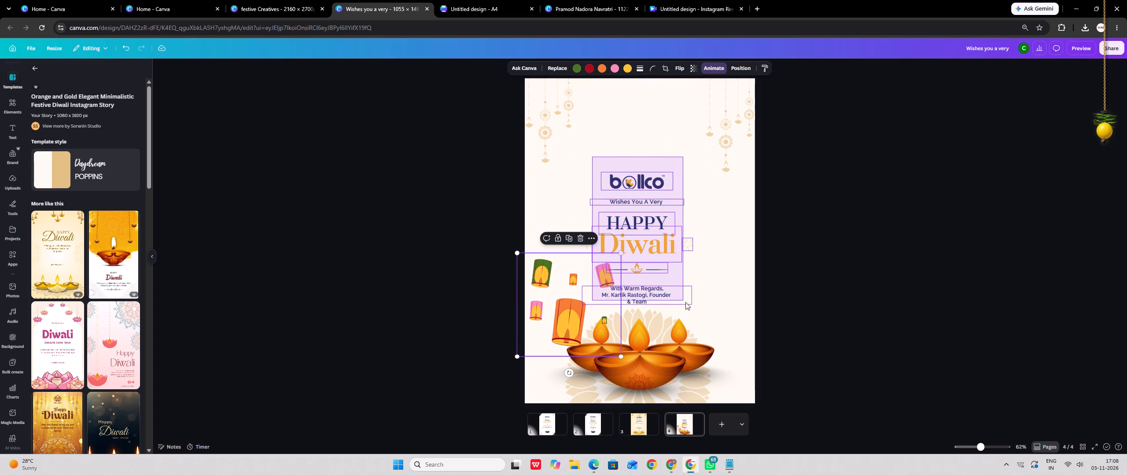
{"action": "left_click_drag", "start_coordinate": [685, 302], "coordinate": [686, 302]}
{"action": "key", "text": "Up"}
{"action": "key", "text": "Up"}
{"action": "key", "text": "Up"}
{"action": "key", "text": "Up"}
{"action": "key", "text": "Up"}
{"action": "key", "text": "Up"}
{"action": "key", "text": "Up"}
{"action": "key", "text": "Up"}
{"action": "key", "text": "Up"}
{"action": "key", "text": "Up"}
{"action": "key", "text": "Up"}
{"action": "key", "text": "Up"}
{"action": "key", "text": "Up"}
{"action": "key", "text": "Up"}
{"action": "key", "text": "Up"}
{"action": "key", "text": "Up"}
{"action": "key", "text": "Up"}
{"action": "key", "text": "Up"}
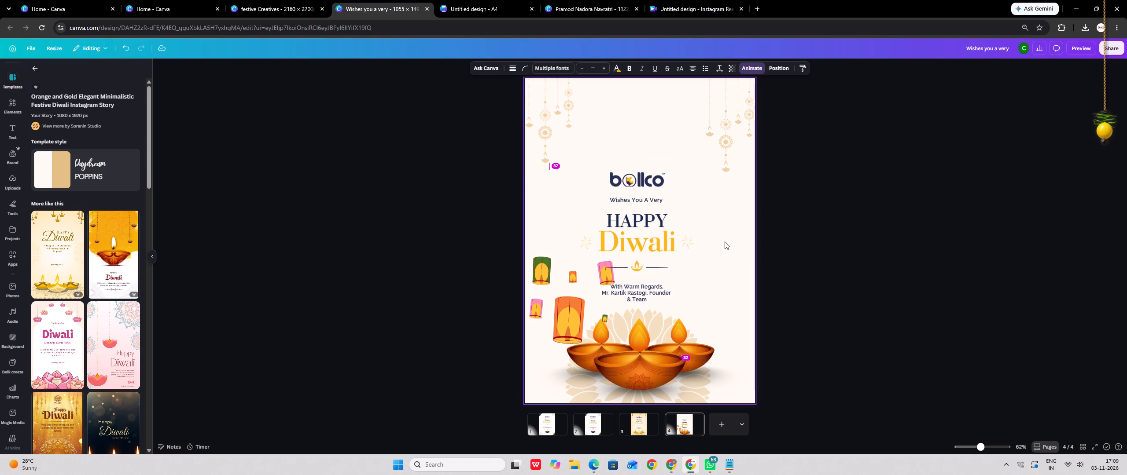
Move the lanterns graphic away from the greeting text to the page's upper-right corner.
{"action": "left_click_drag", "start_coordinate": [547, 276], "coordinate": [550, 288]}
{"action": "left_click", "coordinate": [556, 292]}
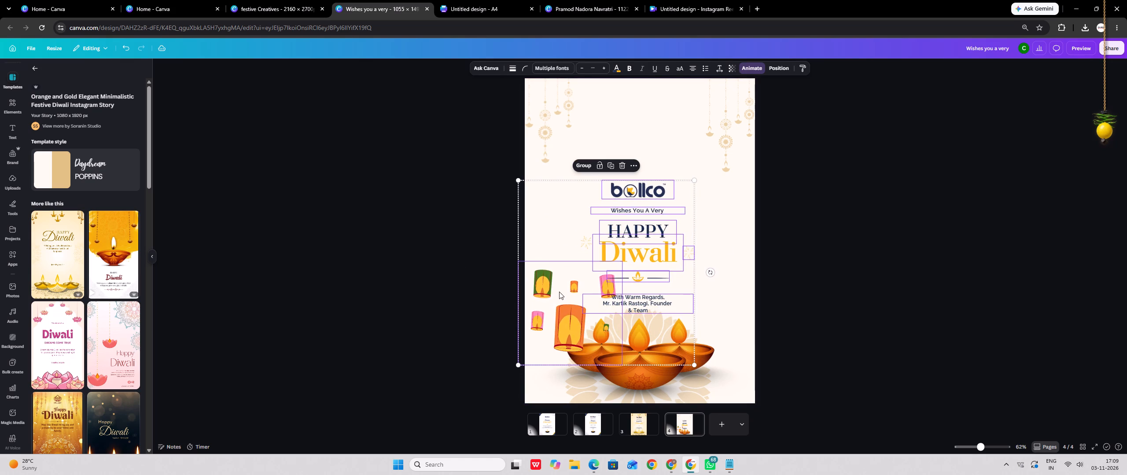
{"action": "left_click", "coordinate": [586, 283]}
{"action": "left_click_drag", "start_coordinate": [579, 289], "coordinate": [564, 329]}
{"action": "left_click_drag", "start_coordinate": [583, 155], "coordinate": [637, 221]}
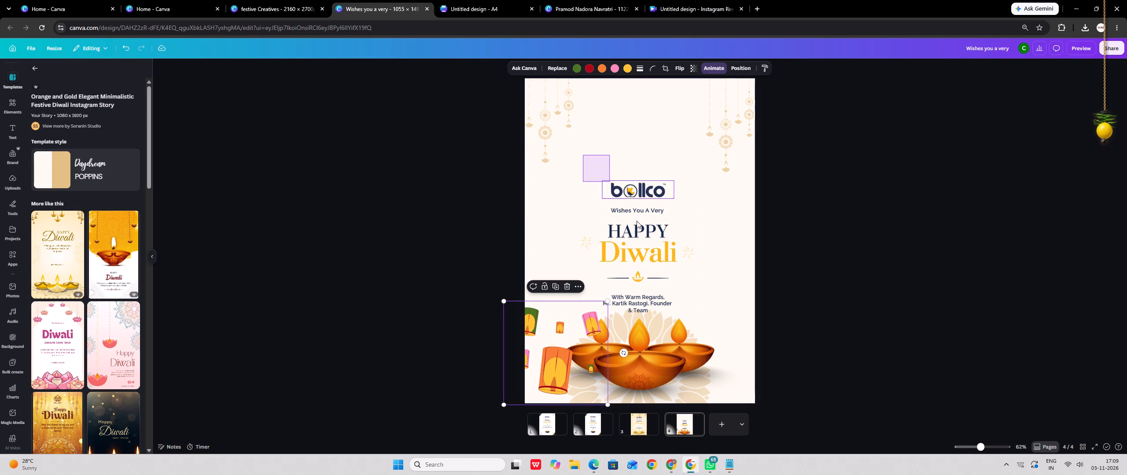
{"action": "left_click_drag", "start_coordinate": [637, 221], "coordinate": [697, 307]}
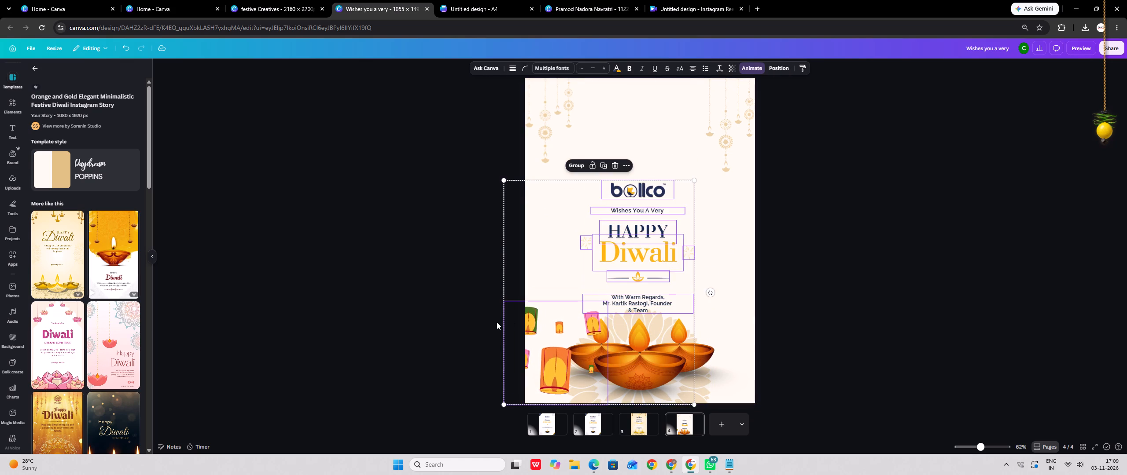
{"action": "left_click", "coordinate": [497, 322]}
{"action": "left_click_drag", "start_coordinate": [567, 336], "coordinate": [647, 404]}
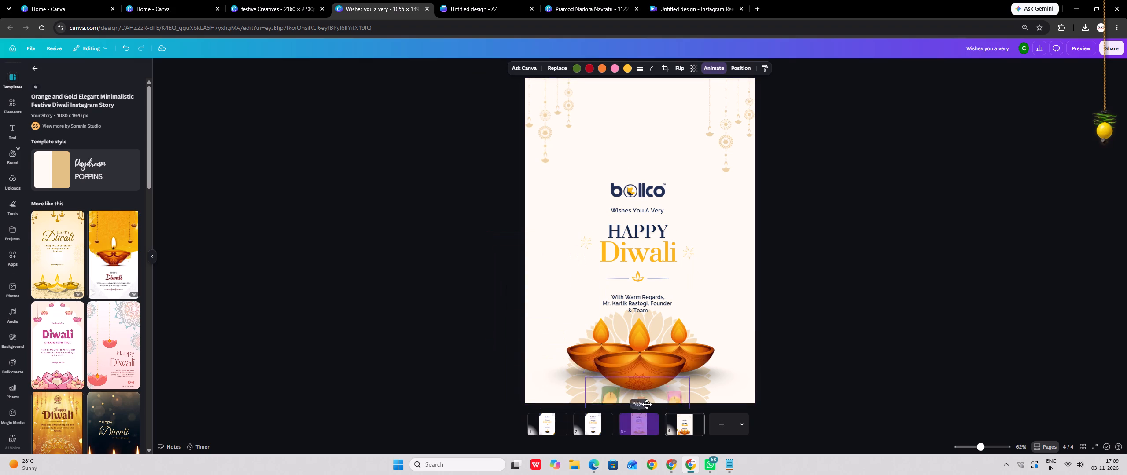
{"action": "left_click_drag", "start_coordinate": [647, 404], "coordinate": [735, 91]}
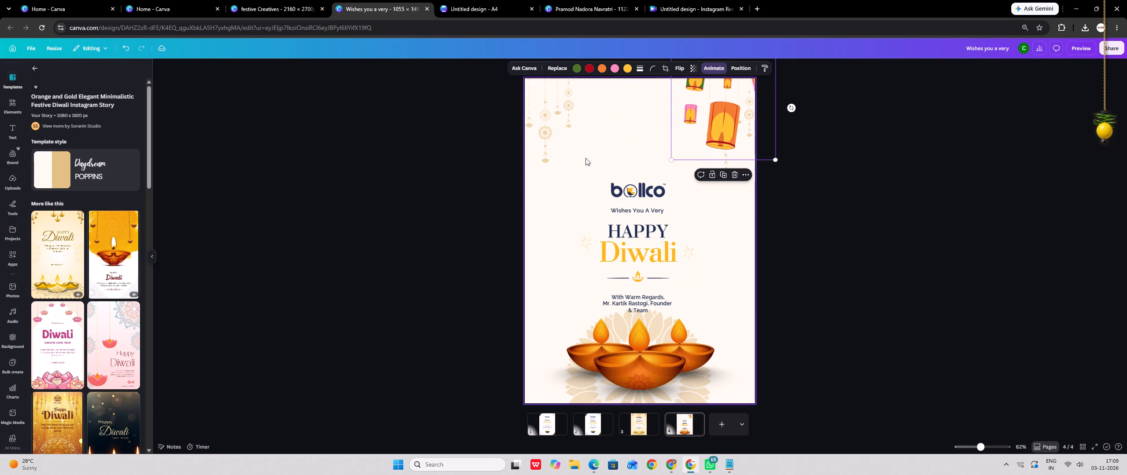
Raise the Bollco logo and greeting block further above the diyas.
{"action": "left_click_drag", "start_coordinate": [586, 158], "coordinate": [695, 304]}
{"action": "key", "text": "Up"}
{"action": "key", "text": "Up"}
{"action": "key", "text": "Up"}
{"action": "key", "text": "Up"}
{"action": "key", "text": "Up"}
{"action": "key", "text": "Up"}
{"action": "key", "text": "Up"}
{"action": "key", "text": "Up"}
{"action": "key", "text": "Up"}
{"action": "key", "text": "Up"}
{"action": "key", "text": "Up"}
{"action": "key", "text": "Up"}
{"action": "key", "text": "Up"}
{"action": "key", "text": "Up"}
{"action": "key", "text": "Up"}
{"action": "key", "text": "Up"}
{"action": "key", "text": "Up"}
{"action": "key", "text": "Up"}
{"action": "key", "text": "Up"}
{"action": "key", "text": "Up"}
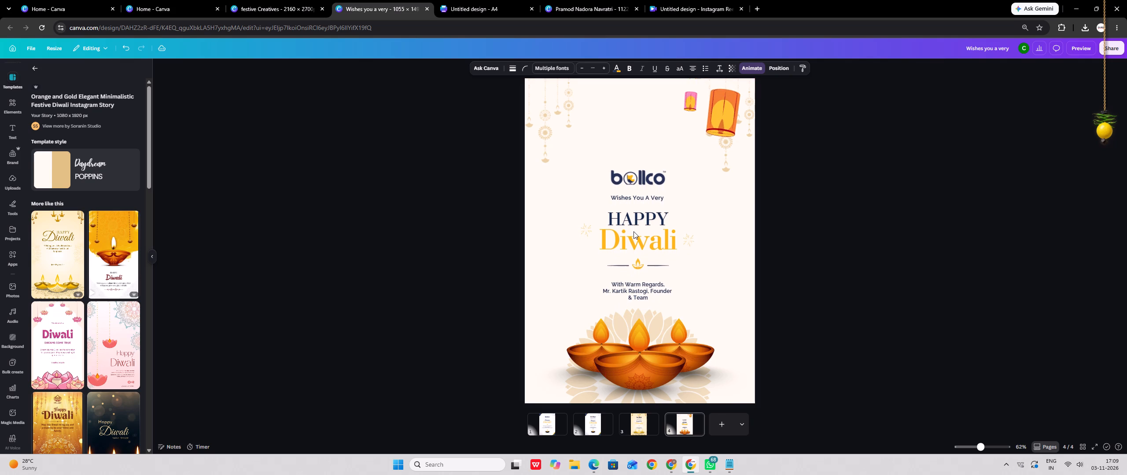
Move the lanterns graphic out of the way, mostly off the page's bottom-right corner.
{"action": "left_click", "coordinate": [735, 95]}
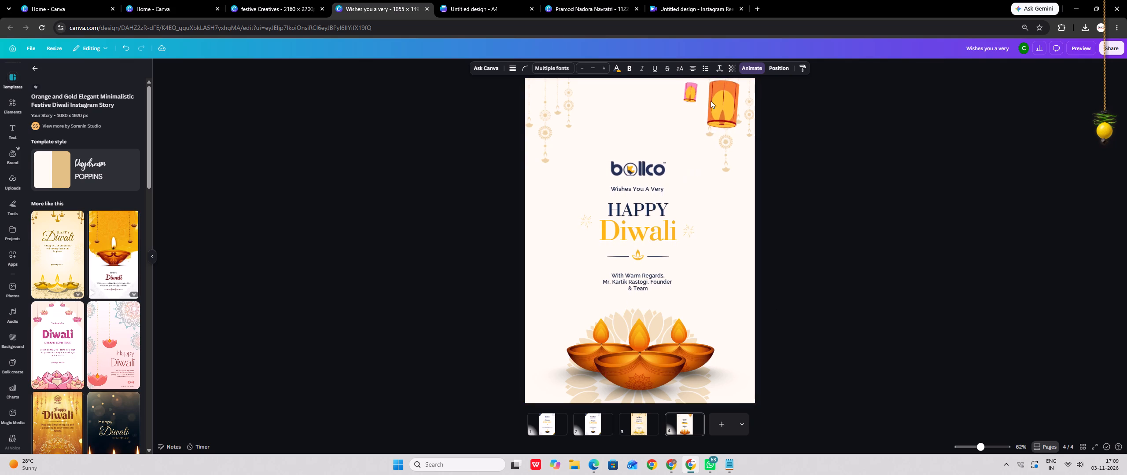
{"action": "left_click", "coordinate": [706, 102]}
{"action": "left_click_drag", "start_coordinate": [706, 103], "coordinate": [720, 369]}
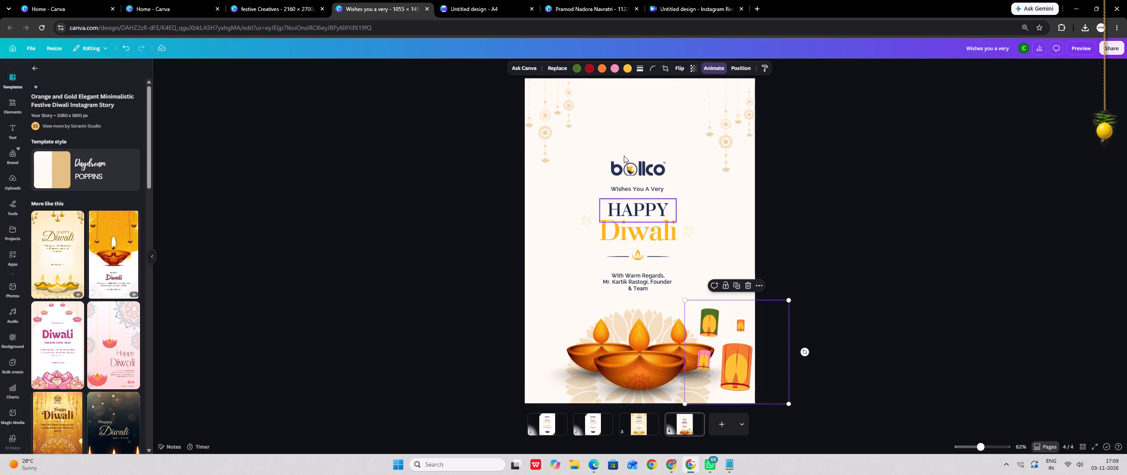
{"action": "left_click", "coordinate": [598, 132]}
{"action": "left_click_drag", "start_coordinate": [730, 350], "coordinate": [754, 427]}
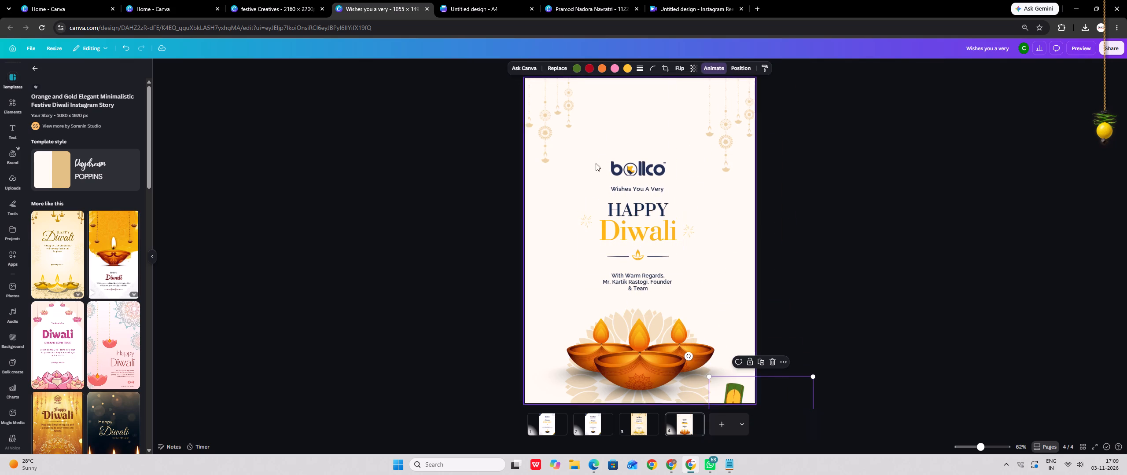
Nudge the Bollco logo, greeting, heading, divider and sign-off a little further up the page.
{"action": "left_click_drag", "start_coordinate": [591, 143], "coordinate": [684, 296]}
{"action": "key", "text": "Up"}
{"action": "key", "text": "Up"}
{"action": "key", "text": "Up"}
{"action": "key", "text": "Up"}
{"action": "key", "text": "Up"}
{"action": "key", "text": "Up"}
{"action": "key", "text": "Up"}
{"action": "key", "text": "Up"}
{"action": "key", "text": "Up"}
{"action": "key", "text": "Up"}
{"action": "key", "text": "Up"}
{"action": "key", "text": "Up"}
{"action": "key", "text": "Up"}
{"action": "key", "text": "Up"}
{"action": "key", "text": "Up"}
{"action": "key", "text": "Up"}
{"action": "key", "text": "Up"}
{"action": "key", "text": "Up"}
{"action": "key", "text": "Up"}
{"action": "key", "text": "Up"}
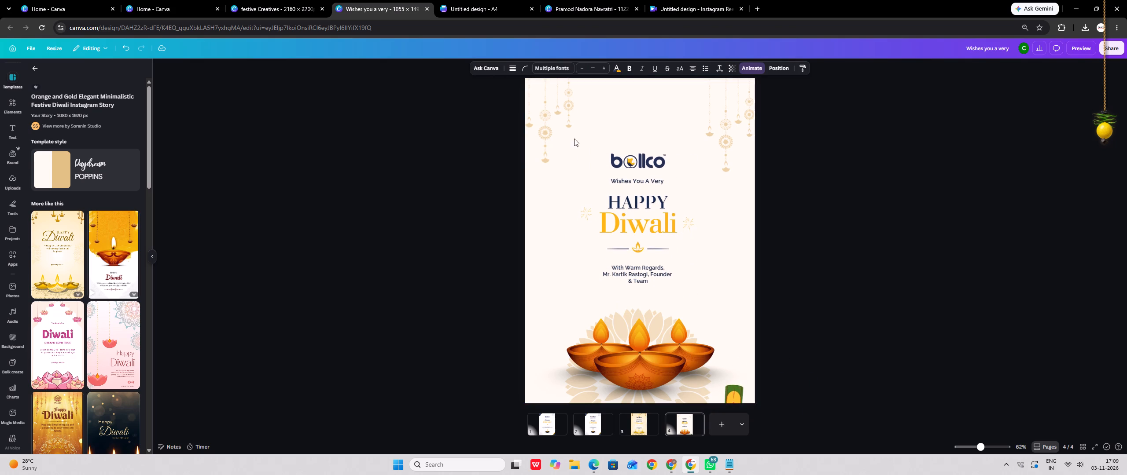
Enlarge the Bollco logo, greeting, Happy Diwali heading, divider, sign-off and sparkles together.
{"action": "left_click", "coordinate": [622, 161]}
{"action": "left_click", "coordinate": [629, 168]}
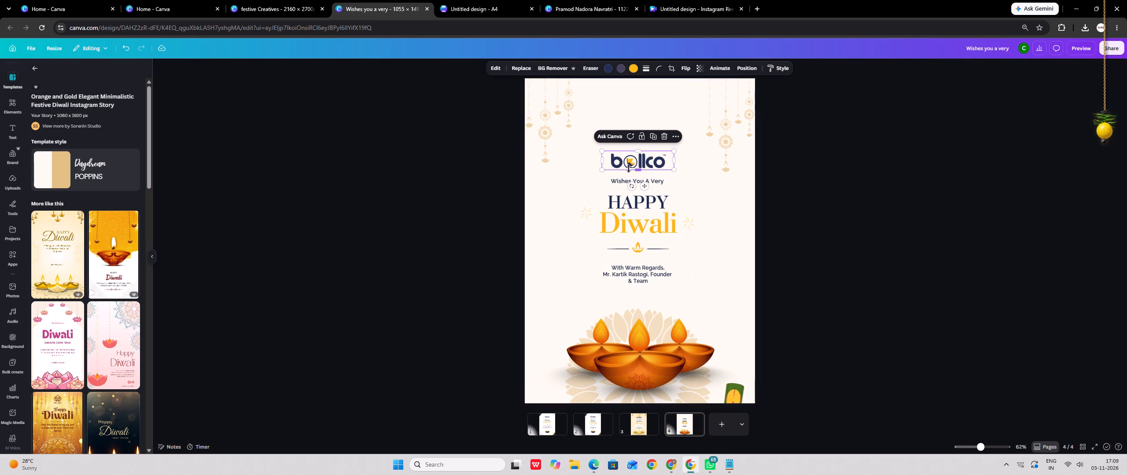
{"action": "left_click", "coordinate": [572, 140]}
{"action": "left_click", "coordinate": [615, 126]}
{"action": "left_click_drag", "start_coordinate": [597, 123], "coordinate": [696, 281]}
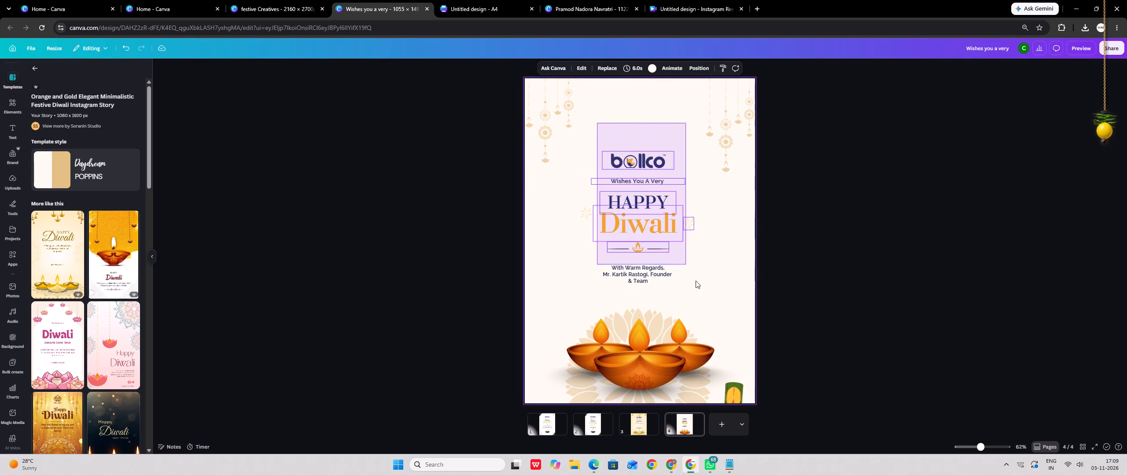
{"action": "left_click_drag", "start_coordinate": [696, 281], "coordinate": [706, 305]}
{"action": "left_click_drag", "start_coordinate": [582, 150], "coordinate": [525, 117]}
{"action": "left_click", "coordinate": [741, 199]}
Align the enlarged greeting elements and sparkles with one another on a common vertical centre line.
{"action": "left_click_drag", "start_coordinate": [581, 92], "coordinate": [690, 289]}
{"action": "left_click", "coordinate": [777, 69]}
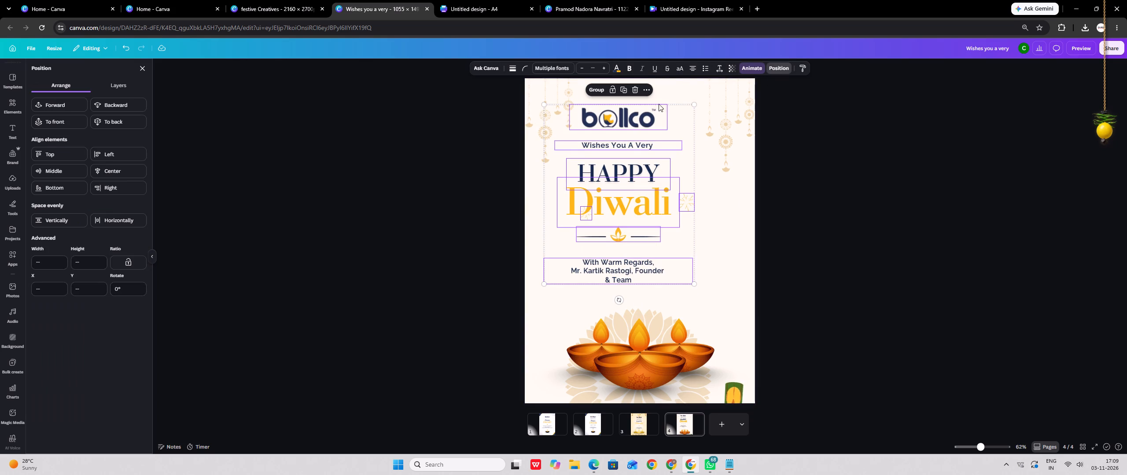
{"action": "left_click", "coordinate": [131, 167]}
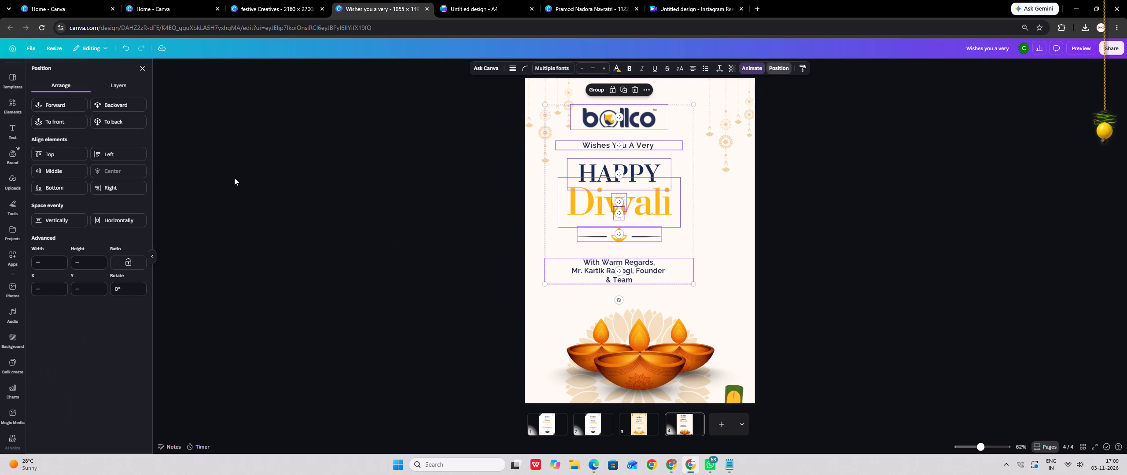
{"action": "left_click", "coordinate": [234, 178]}
{"action": "left_click", "coordinate": [874, 263]}
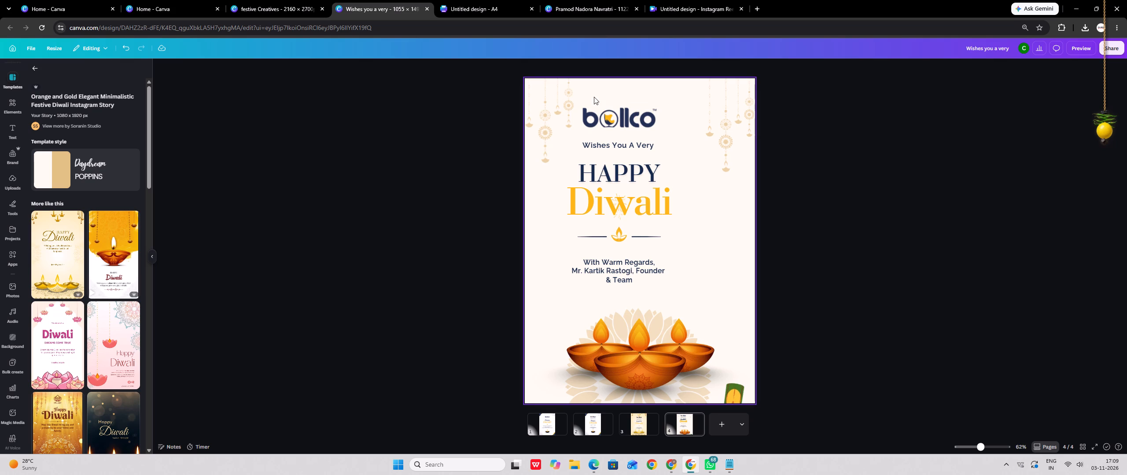
Move the aligned greeting block down and across towards the page centre, just above the diyas, keeping centre alignment.
{"action": "left_click_drag", "start_coordinate": [590, 95], "coordinate": [661, 293]}
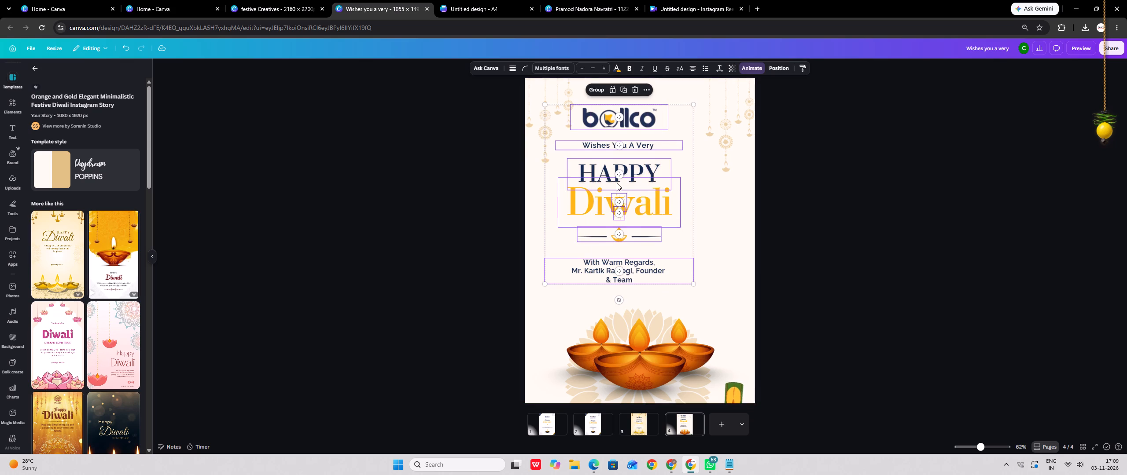
{"action": "left_click_drag", "start_coordinate": [617, 183], "coordinate": [632, 201]}
{"action": "left_click", "coordinate": [779, 65]}
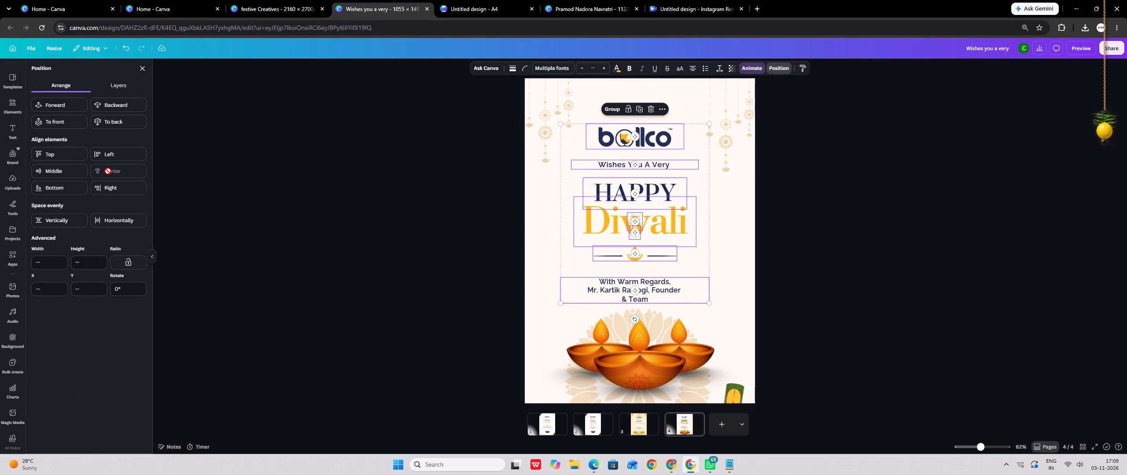
{"action": "left_click", "coordinate": [108, 171]}
{"action": "double_click", "coordinate": [343, 171]}
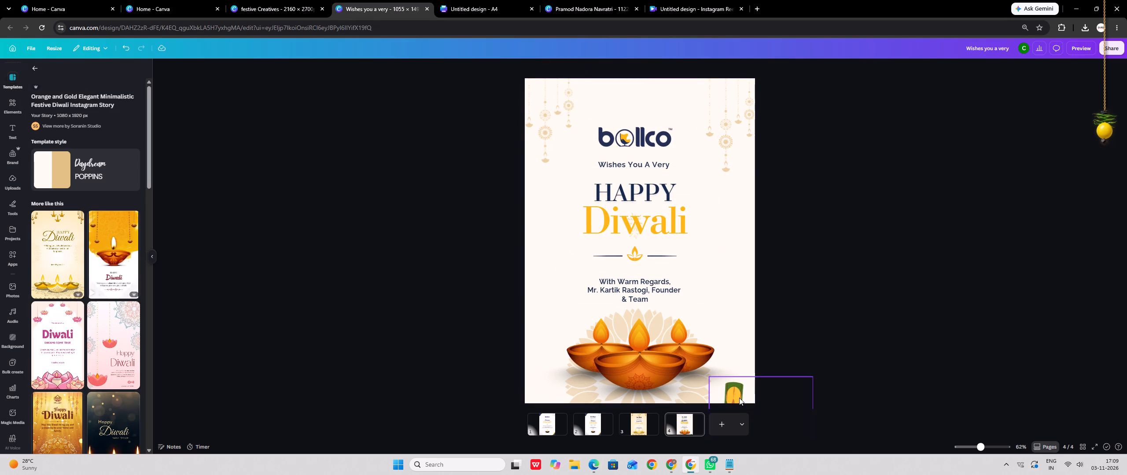
Bring the lanterns graphic back to the top of the page, centred horizontally around the Bollco logo.
{"action": "left_click_drag", "start_coordinate": [740, 396], "coordinate": [618, 104]}
{"action": "left_click_drag", "start_coordinate": [658, 188], "coordinate": [656, 183]}
{"action": "left_click", "coordinate": [657, 165]}
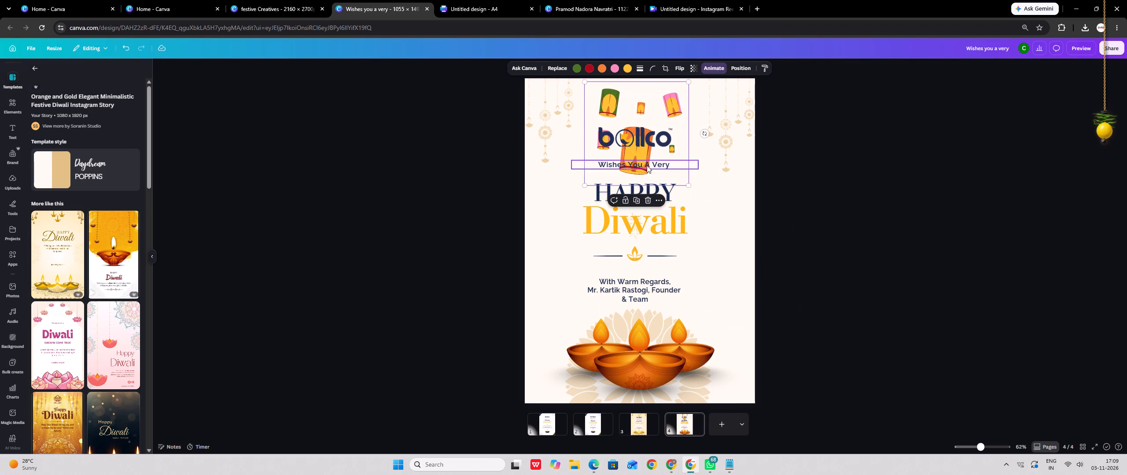
{"action": "left_click", "coordinate": [1042, 230]}
{"action": "left_click", "coordinate": [651, 110]}
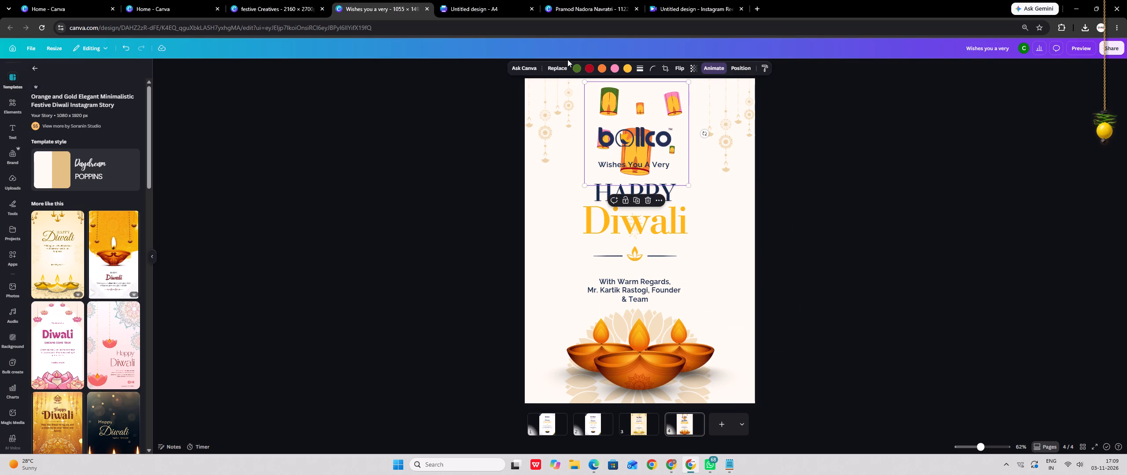
{"action": "left_click_drag", "start_coordinate": [650, 105], "coordinate": [652, 106]}
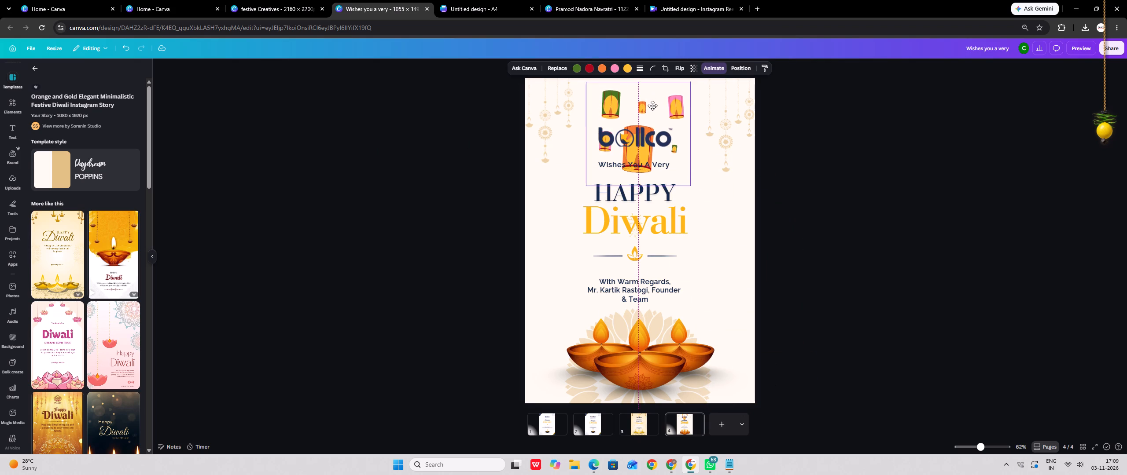
{"action": "left_click_drag", "start_coordinate": [652, 106], "coordinate": [654, 101]}
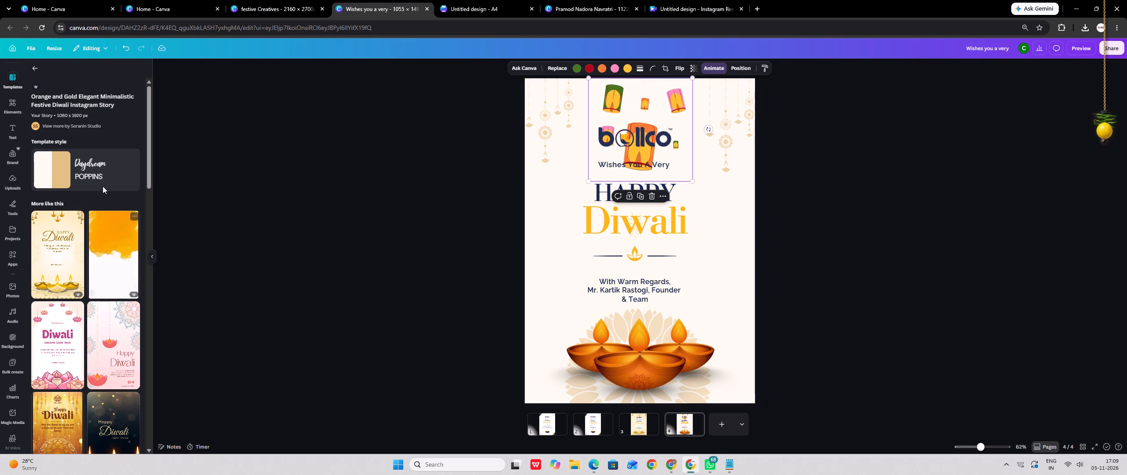
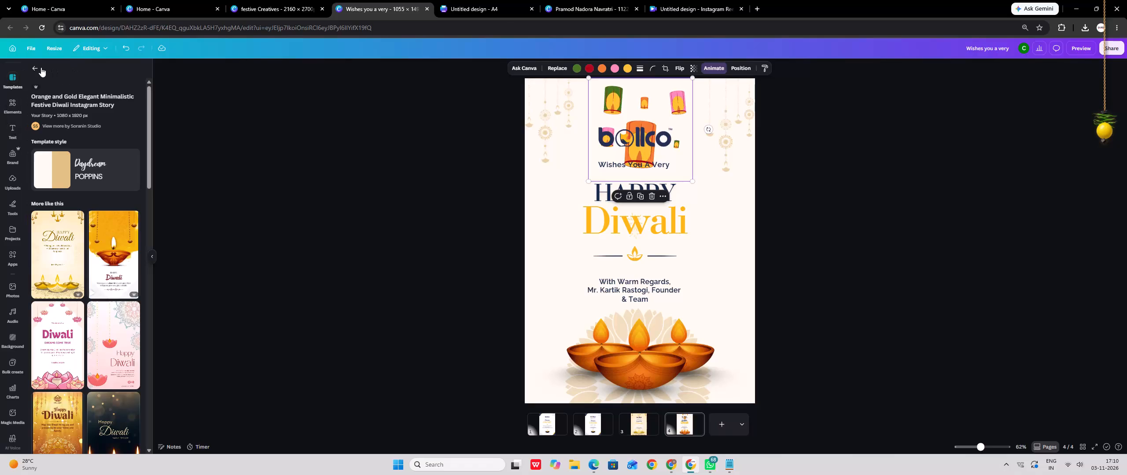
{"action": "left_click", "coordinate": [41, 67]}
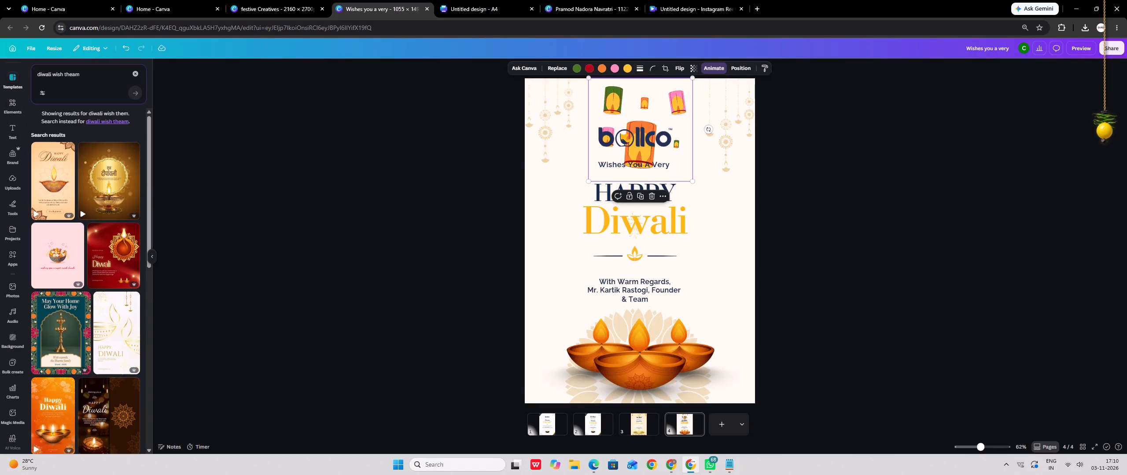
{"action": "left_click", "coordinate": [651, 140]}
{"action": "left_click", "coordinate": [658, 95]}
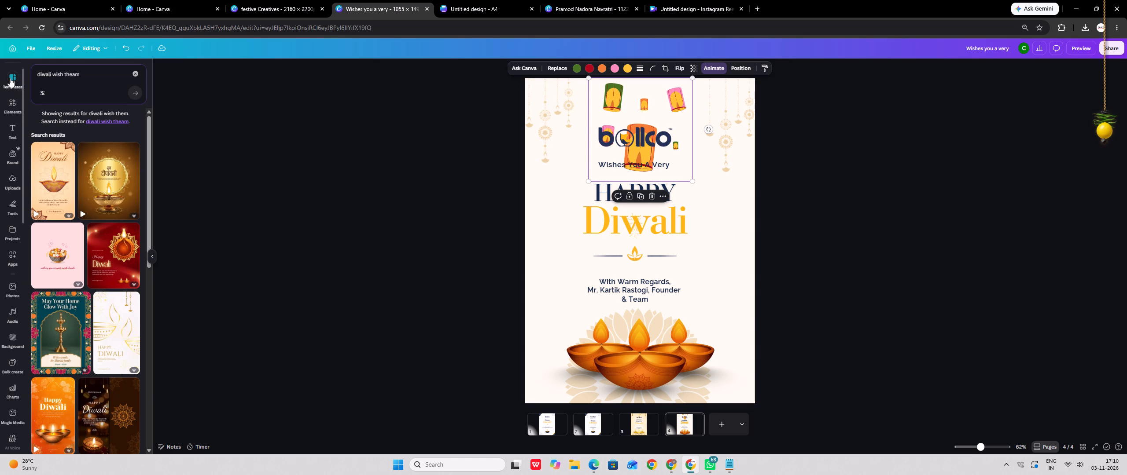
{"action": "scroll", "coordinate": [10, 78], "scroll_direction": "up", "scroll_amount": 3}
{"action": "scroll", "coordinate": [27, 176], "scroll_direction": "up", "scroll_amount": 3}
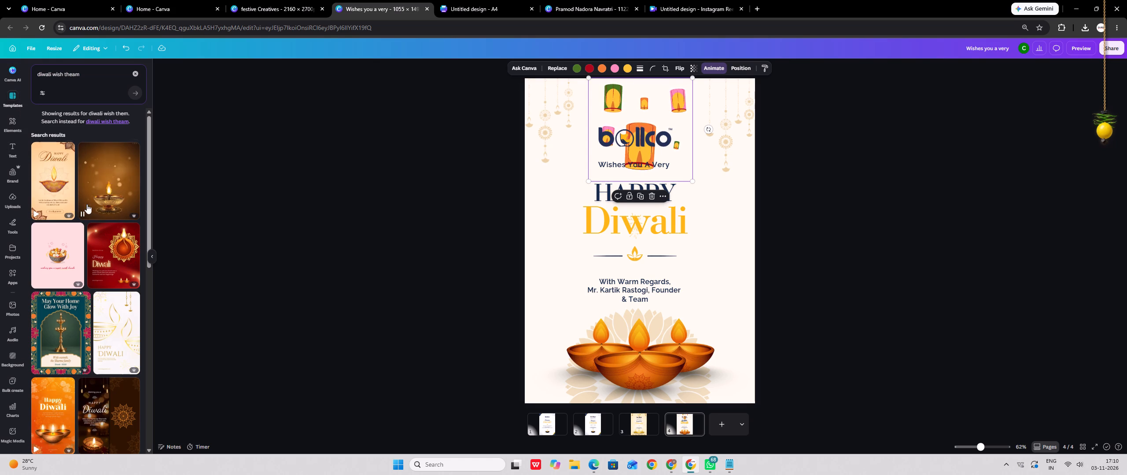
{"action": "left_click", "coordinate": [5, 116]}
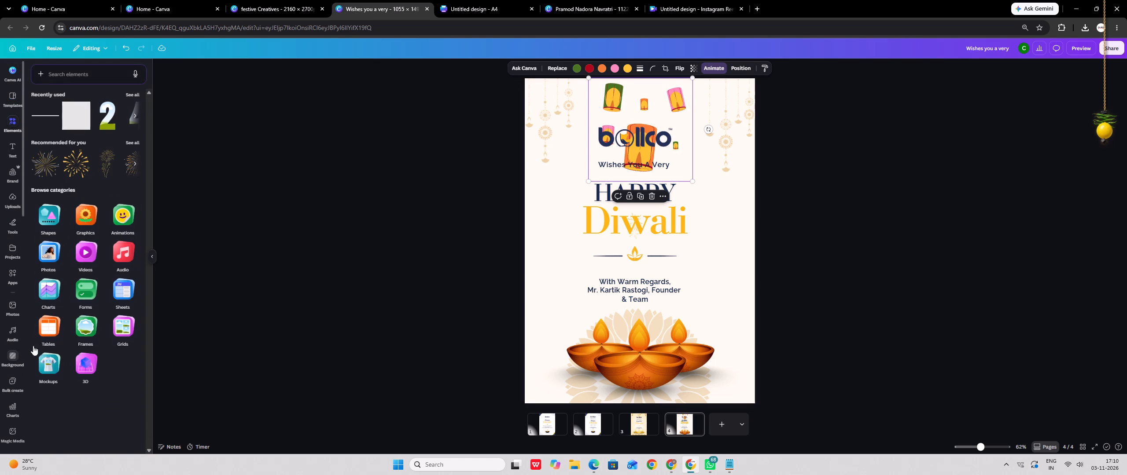
Scale the lanterns graphic down and place it low on page 4, between the sign-off and the left diya.
{"action": "left_click", "coordinate": [661, 116]}
{"action": "left_click_drag", "start_coordinate": [666, 114], "coordinate": [615, 228]}
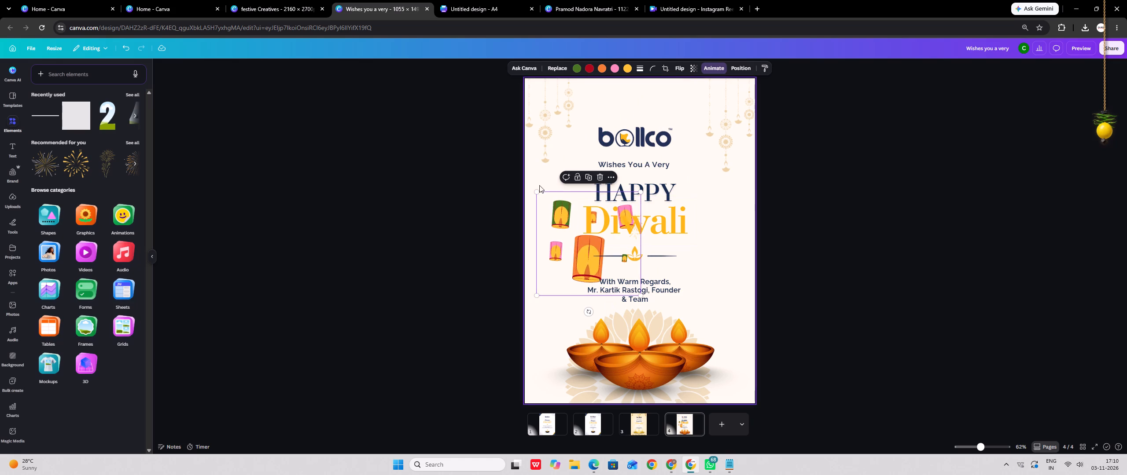
{"action": "left_click_drag", "start_coordinate": [539, 190], "coordinate": [494, 62]}
{"action": "left_click_drag", "start_coordinate": [540, 155], "coordinate": [692, 178]}
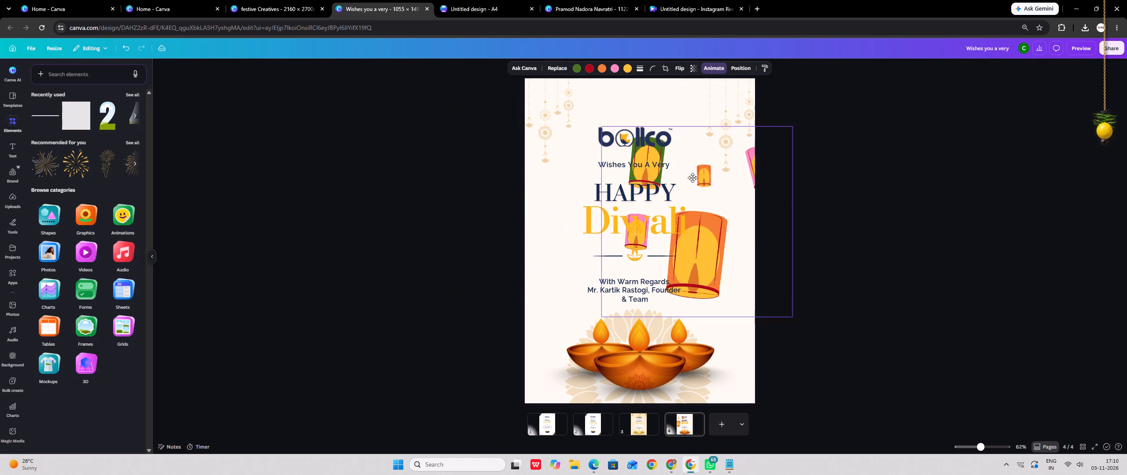
{"action": "left_click_drag", "start_coordinate": [692, 178], "coordinate": [646, 173]}
{"action": "left_click_drag", "start_coordinate": [555, 122], "coordinate": [449, 58]}
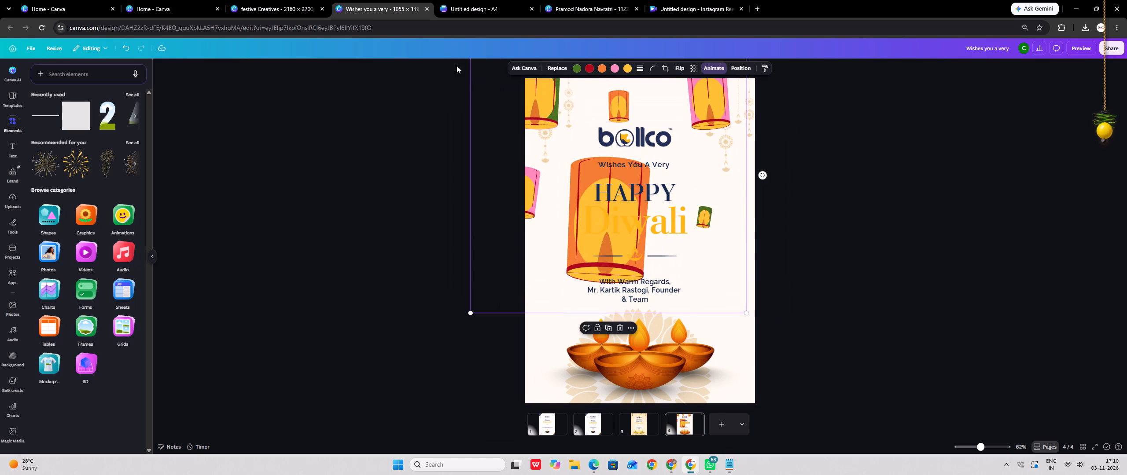
{"action": "left_click_drag", "start_coordinate": [579, 150], "coordinate": [642, 205]}
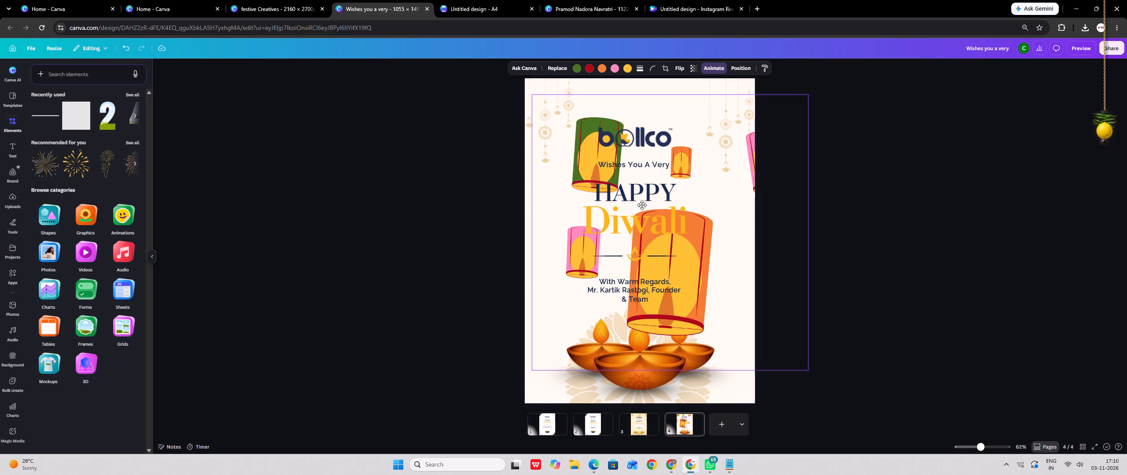
{"action": "left_click_drag", "start_coordinate": [642, 205], "coordinate": [651, 197]}
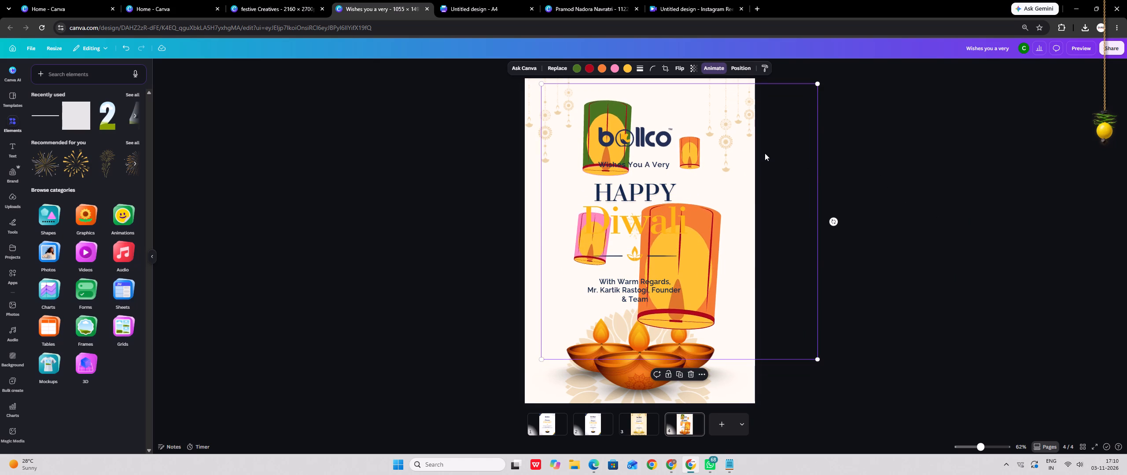
{"action": "left_click_drag", "start_coordinate": [817, 81], "coordinate": [572, 224]}
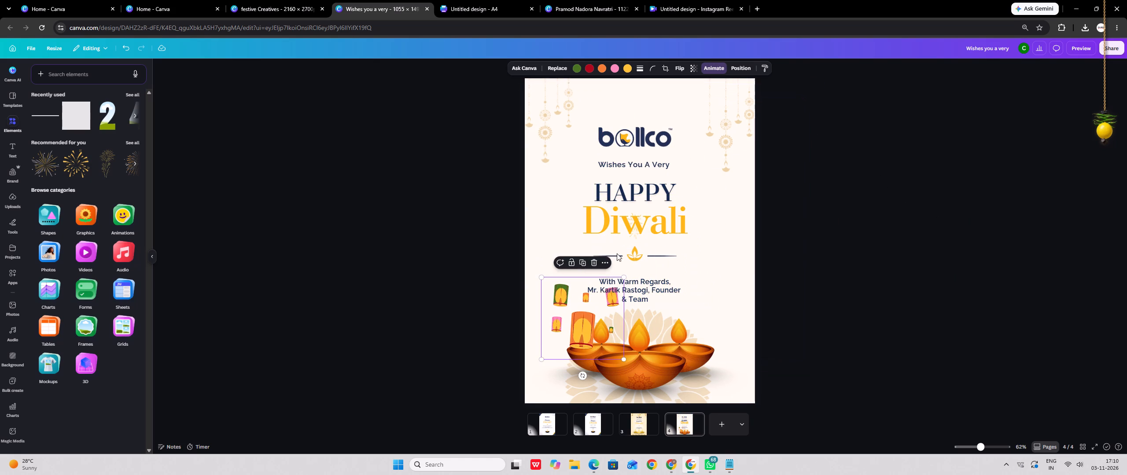
{"action": "left_click", "coordinate": [983, 272]}
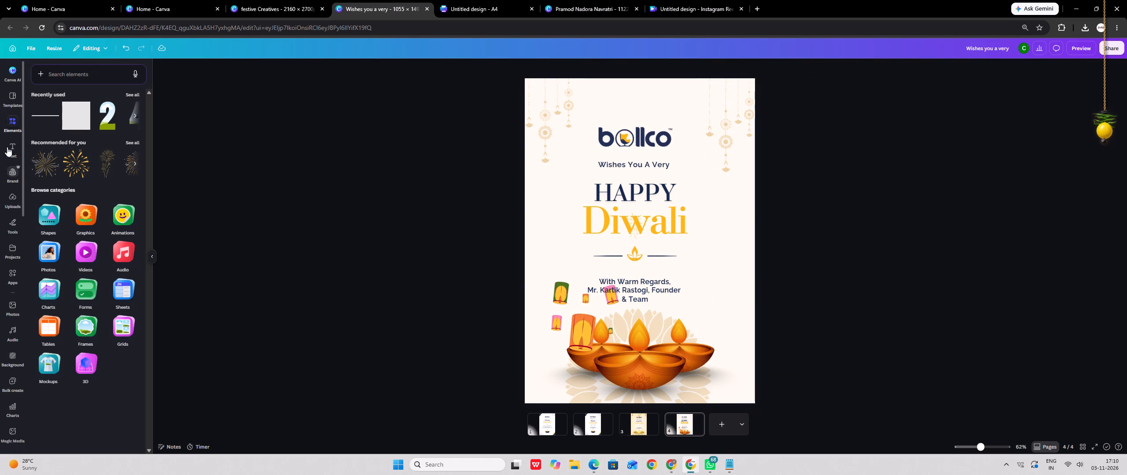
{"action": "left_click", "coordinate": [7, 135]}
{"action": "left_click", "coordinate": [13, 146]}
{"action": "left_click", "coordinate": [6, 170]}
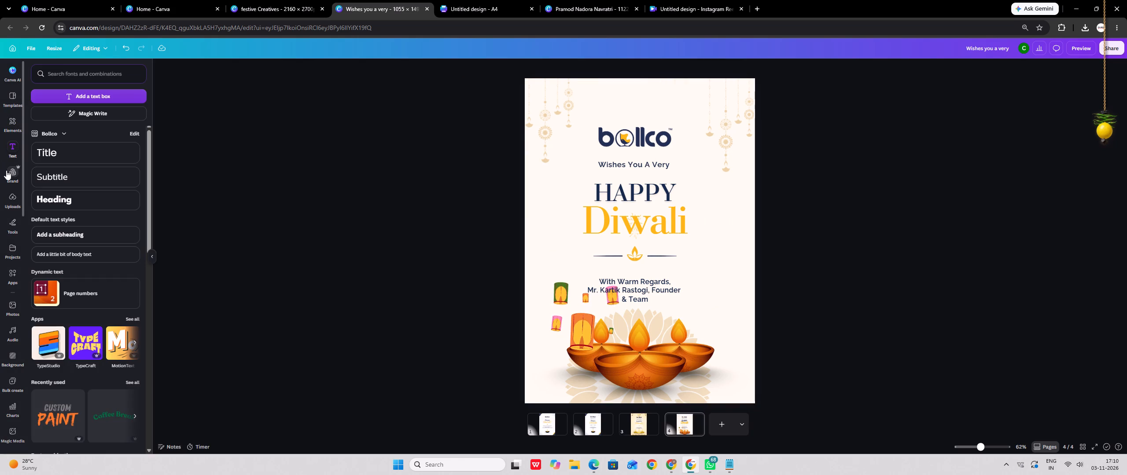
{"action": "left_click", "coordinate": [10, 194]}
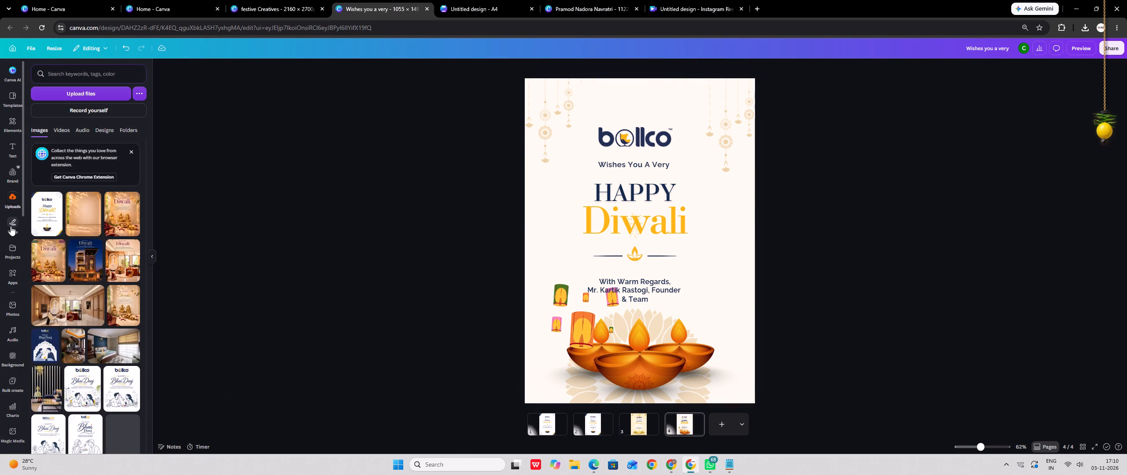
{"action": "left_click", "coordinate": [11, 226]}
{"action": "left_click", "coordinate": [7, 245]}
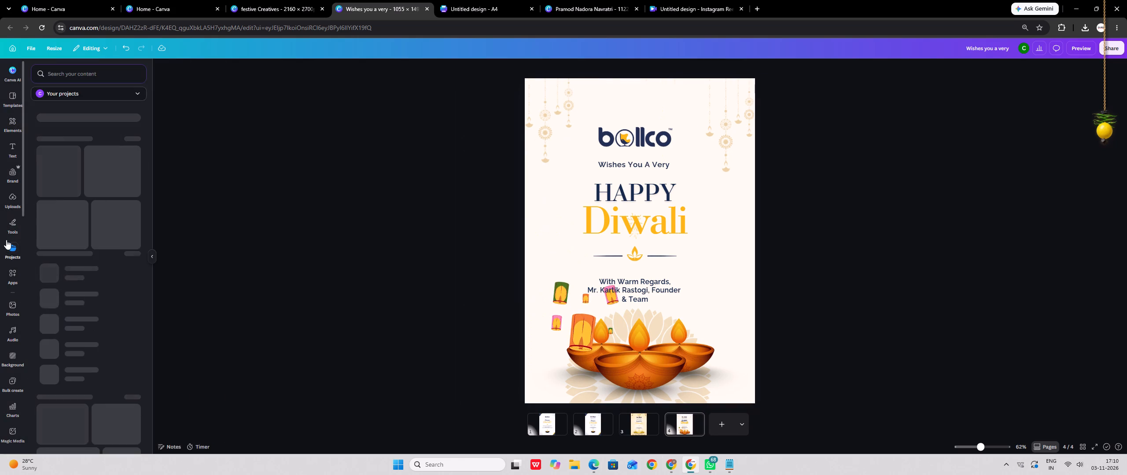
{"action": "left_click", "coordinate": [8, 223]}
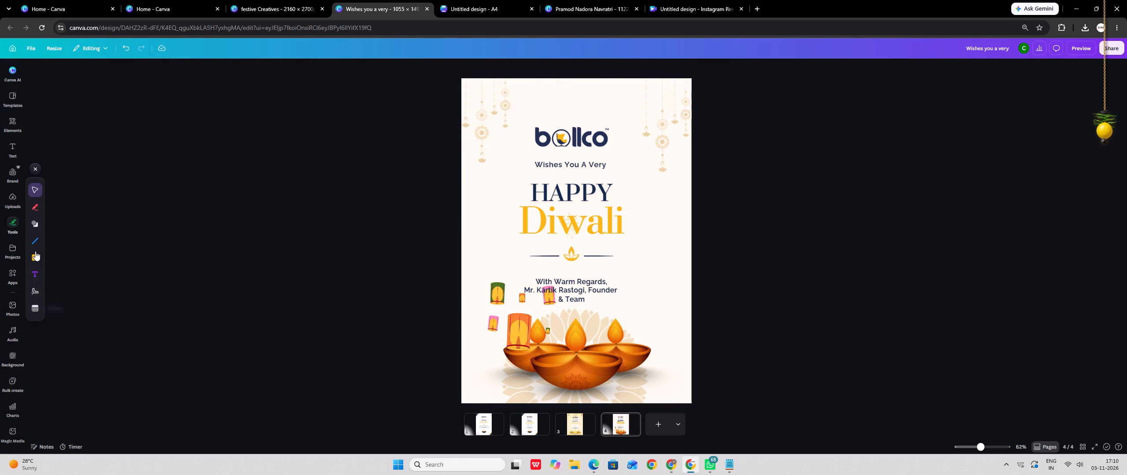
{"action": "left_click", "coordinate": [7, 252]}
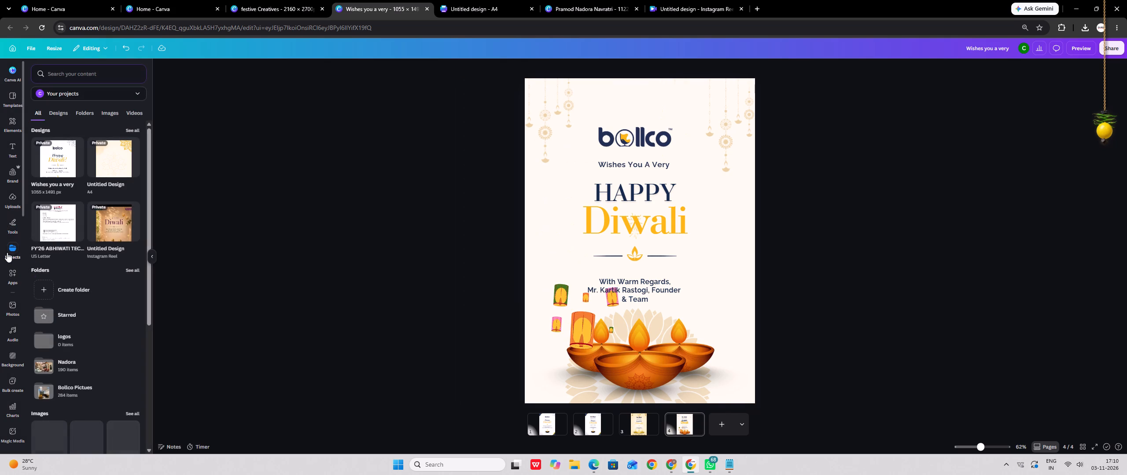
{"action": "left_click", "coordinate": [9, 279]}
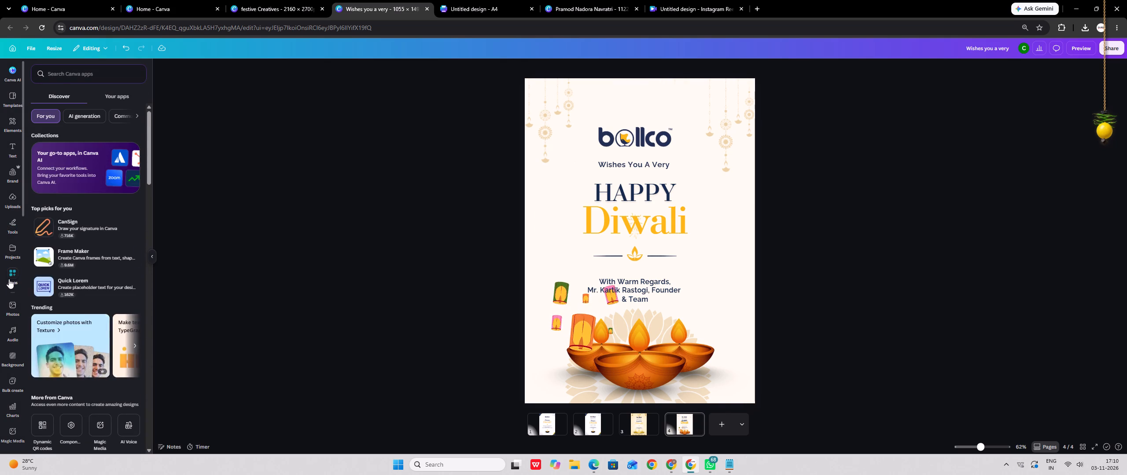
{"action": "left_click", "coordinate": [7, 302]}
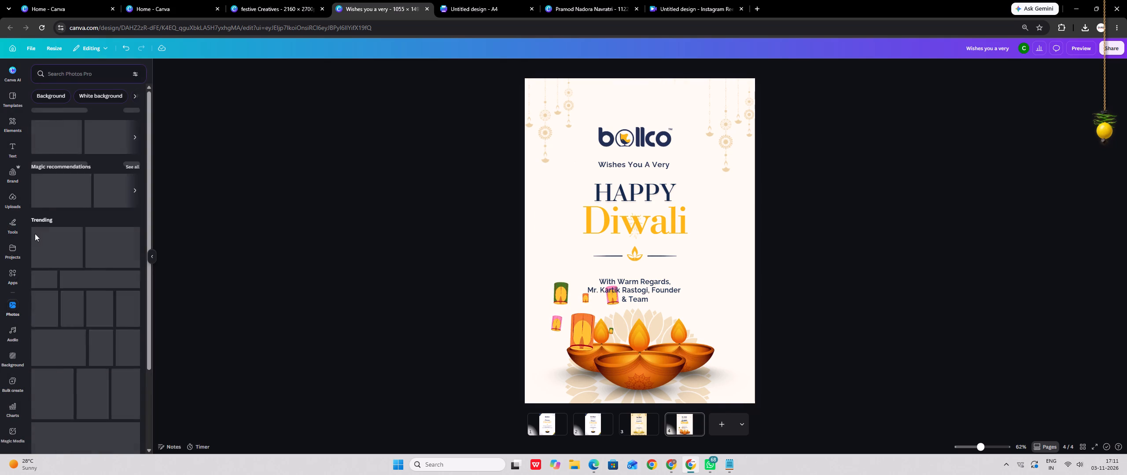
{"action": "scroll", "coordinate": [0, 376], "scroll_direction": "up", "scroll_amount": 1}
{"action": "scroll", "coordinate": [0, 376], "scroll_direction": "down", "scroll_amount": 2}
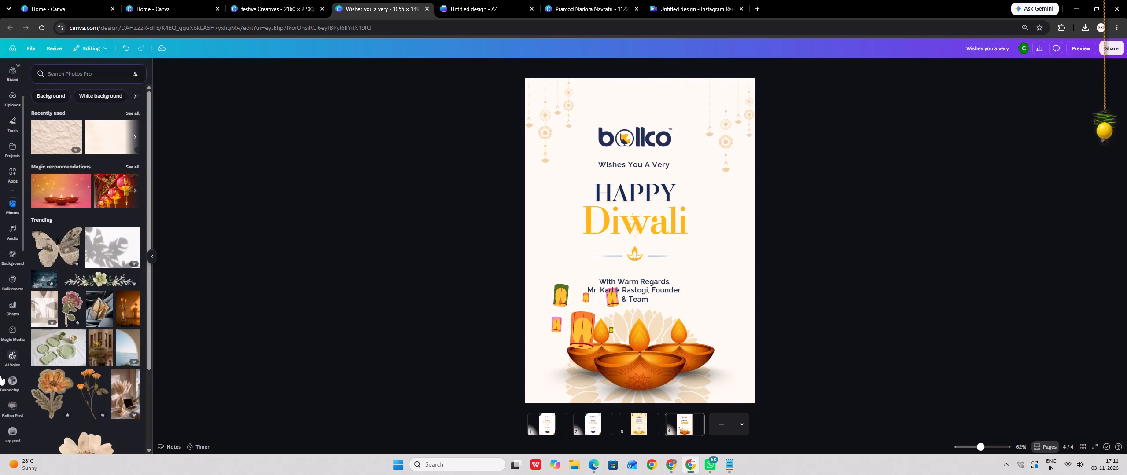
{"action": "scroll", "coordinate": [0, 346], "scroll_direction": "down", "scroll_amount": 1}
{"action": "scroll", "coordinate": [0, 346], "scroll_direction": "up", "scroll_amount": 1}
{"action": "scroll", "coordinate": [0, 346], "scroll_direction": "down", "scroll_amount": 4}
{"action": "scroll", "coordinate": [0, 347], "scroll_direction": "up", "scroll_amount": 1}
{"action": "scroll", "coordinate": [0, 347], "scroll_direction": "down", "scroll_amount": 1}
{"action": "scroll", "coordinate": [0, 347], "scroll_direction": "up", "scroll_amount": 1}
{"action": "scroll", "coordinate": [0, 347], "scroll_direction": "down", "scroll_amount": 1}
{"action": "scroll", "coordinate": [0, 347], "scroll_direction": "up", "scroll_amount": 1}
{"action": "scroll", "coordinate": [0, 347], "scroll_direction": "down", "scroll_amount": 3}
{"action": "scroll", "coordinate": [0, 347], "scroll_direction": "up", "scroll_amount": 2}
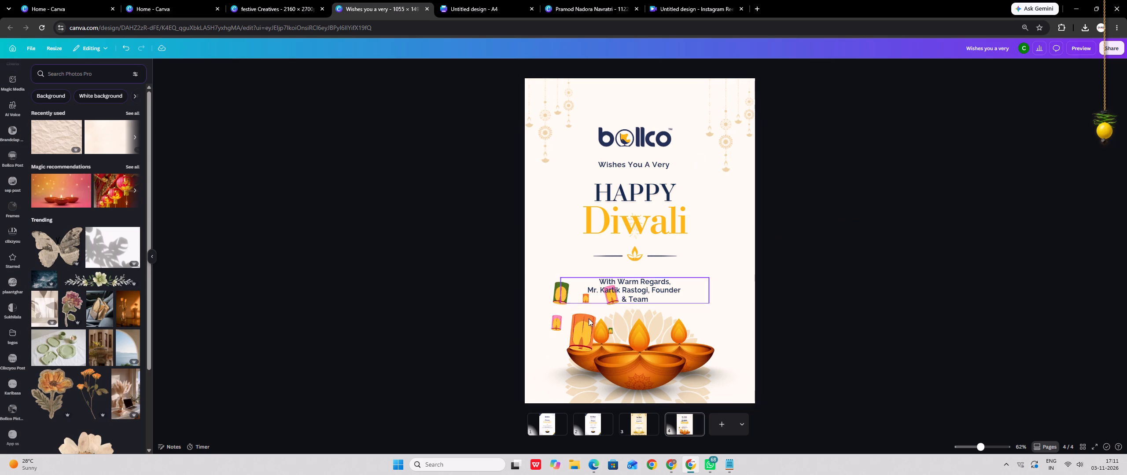
Compare the Diwali greeting versions on pages 1 to 4, focusing on the layouts of pages 2 and 3.
{"action": "left_click", "coordinate": [548, 427]}
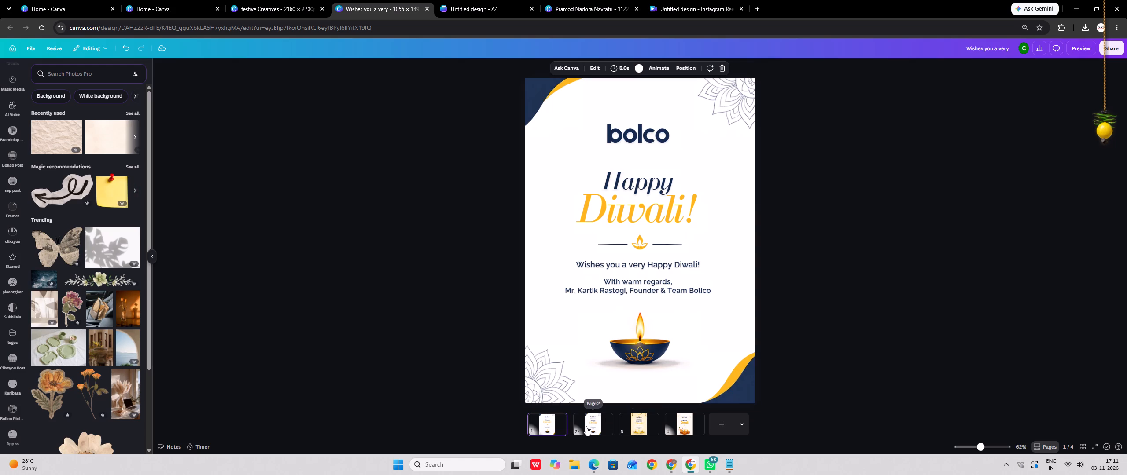
{"action": "left_click", "coordinate": [586, 426]}
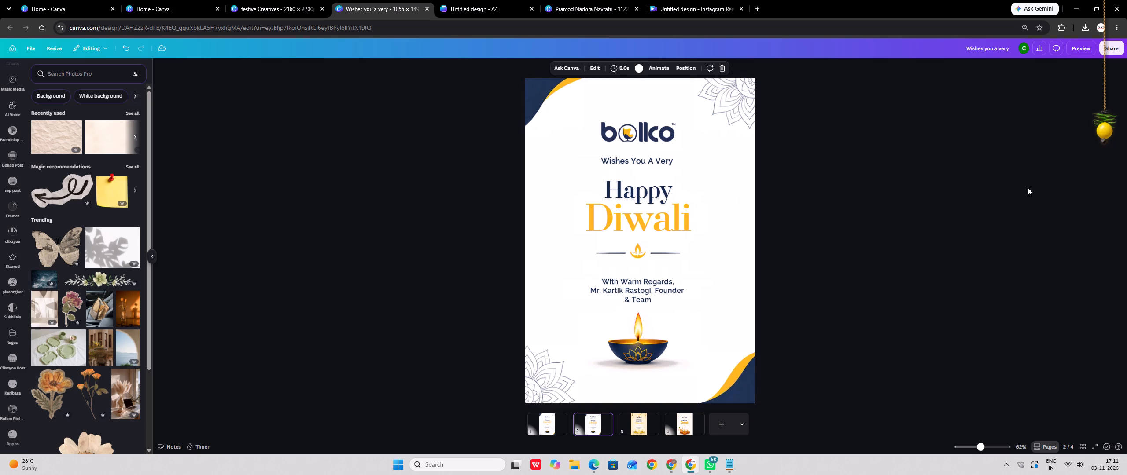
{"action": "key", "text": "Right"}
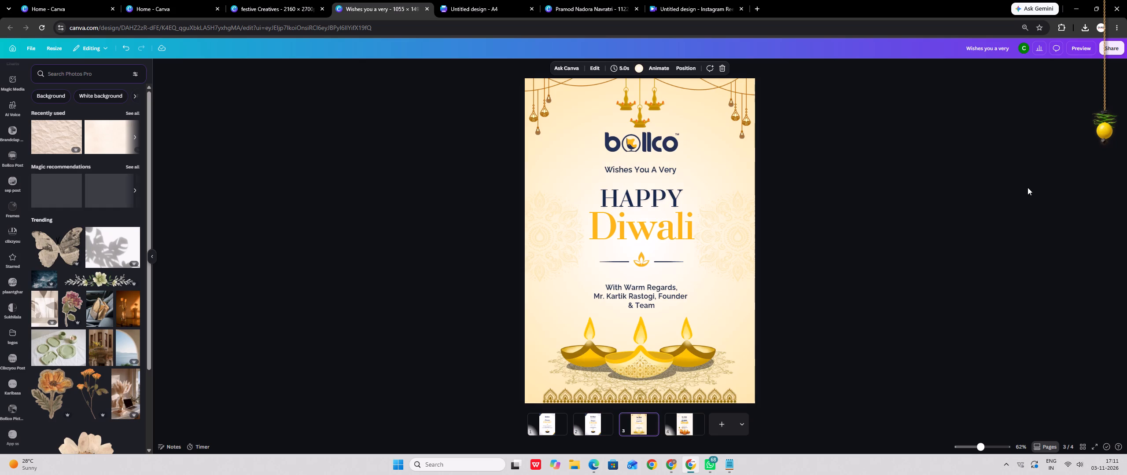
{"action": "key", "text": "Left"}
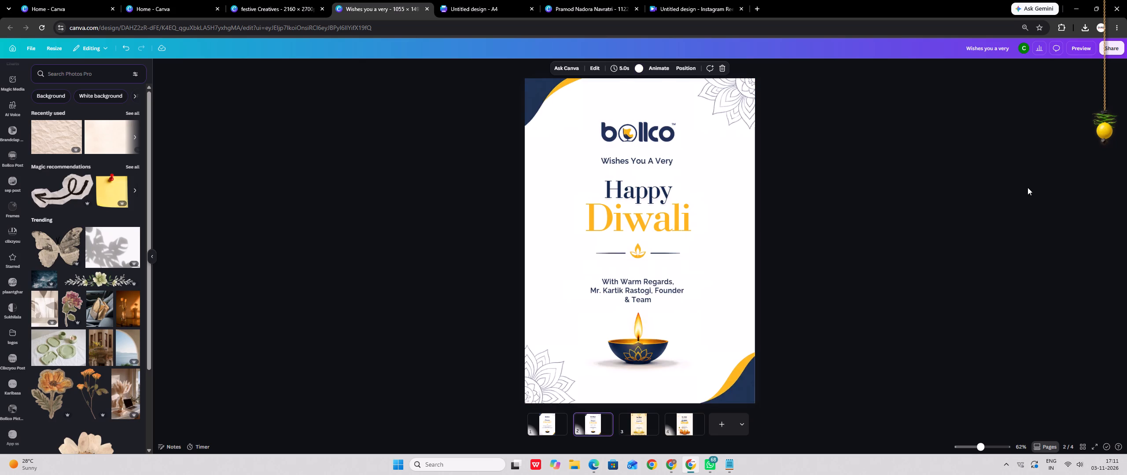
{"action": "key", "text": "Right"}
{"action": "key", "text": "Left"}
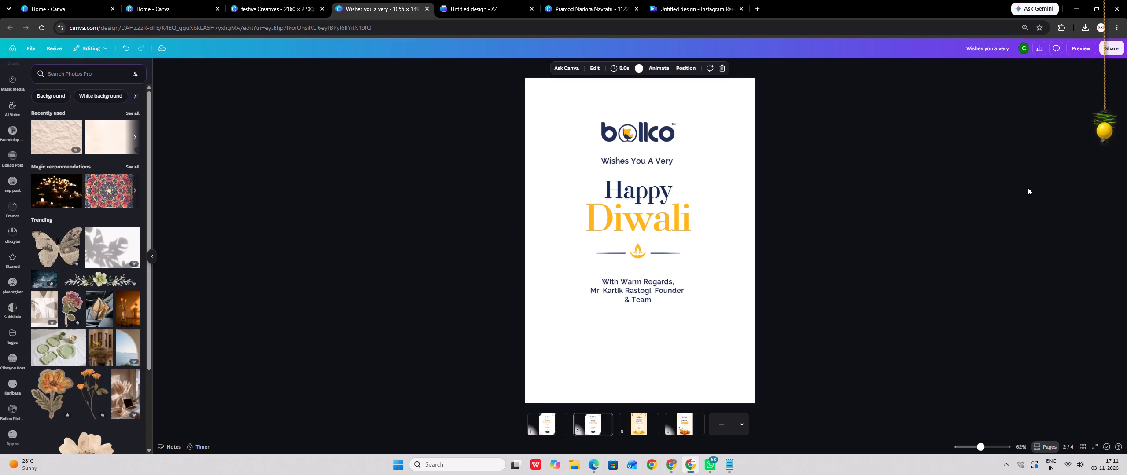
{"action": "key", "text": "Left"}
{"action": "key", "text": "Right"}
{"action": "key", "text": "Right"}
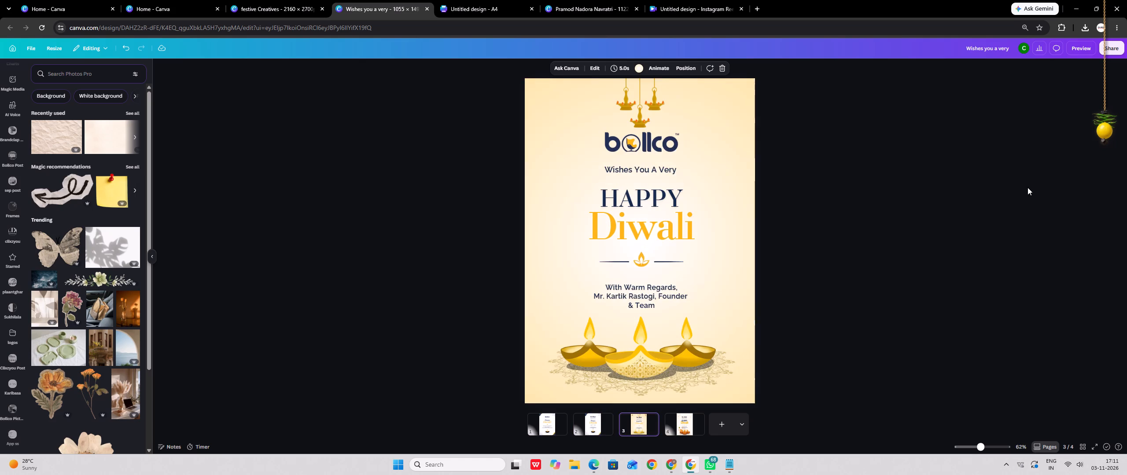
{"action": "key", "text": "Left"}
{"action": "key", "text": "Left"}
{"action": "key", "text": "Left"}
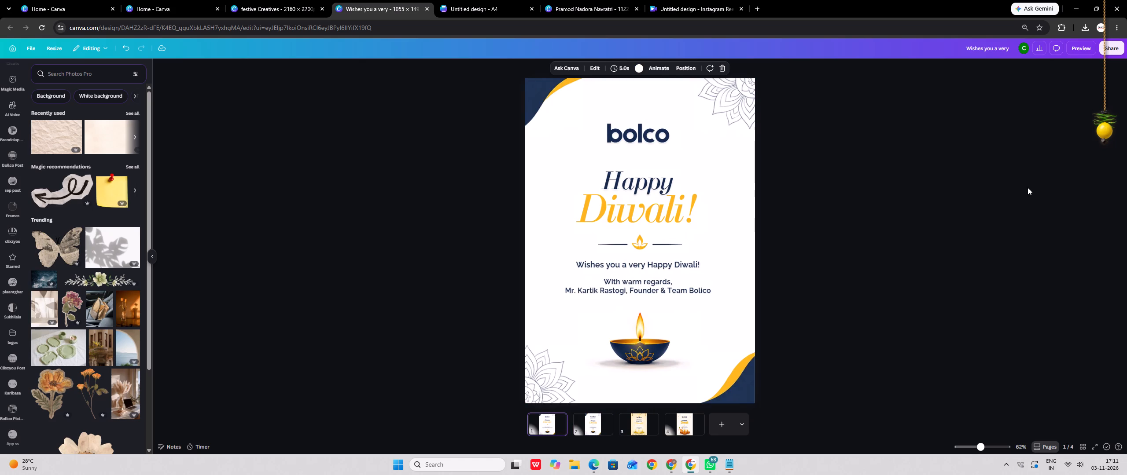
{"action": "key", "text": "Right"}
{"action": "key", "text": "Right"}
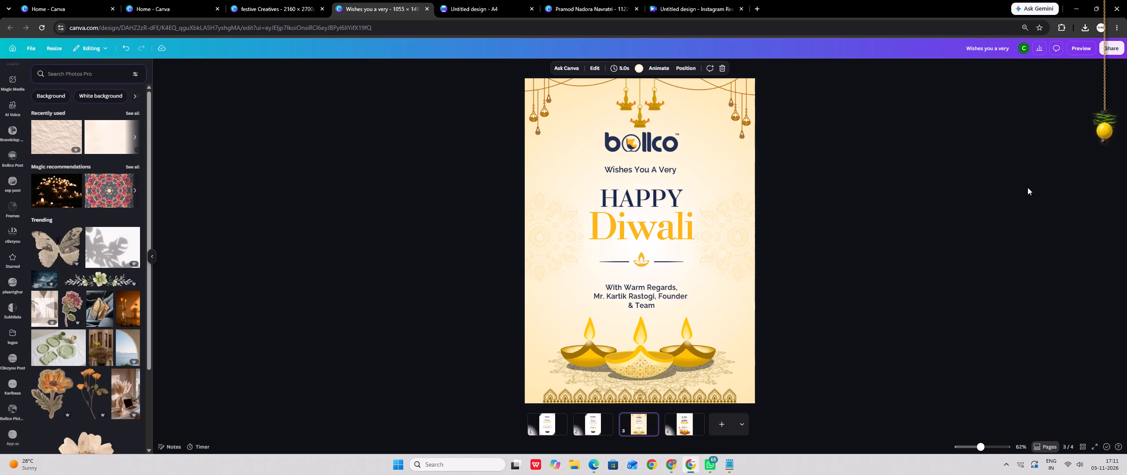
{"action": "key", "text": "Left"}
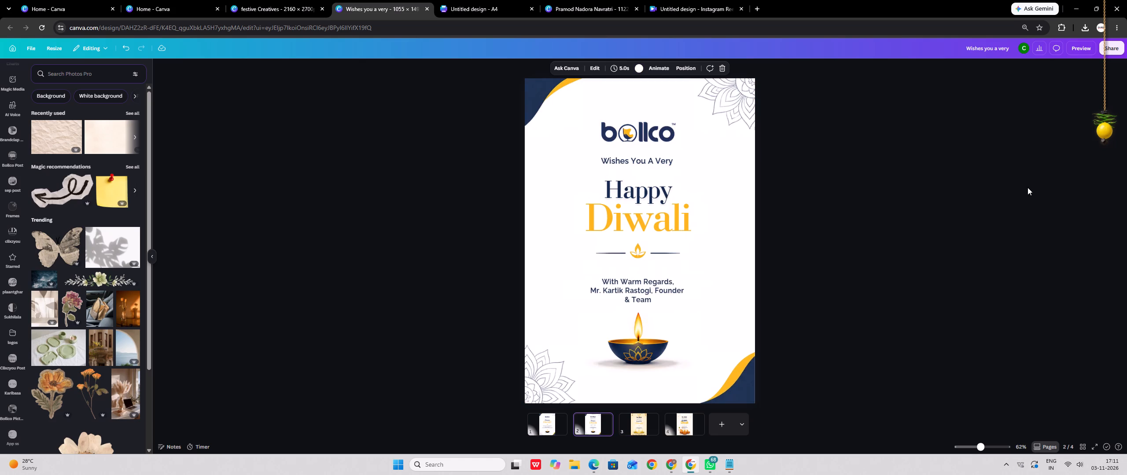
{"action": "key", "text": "Right"}
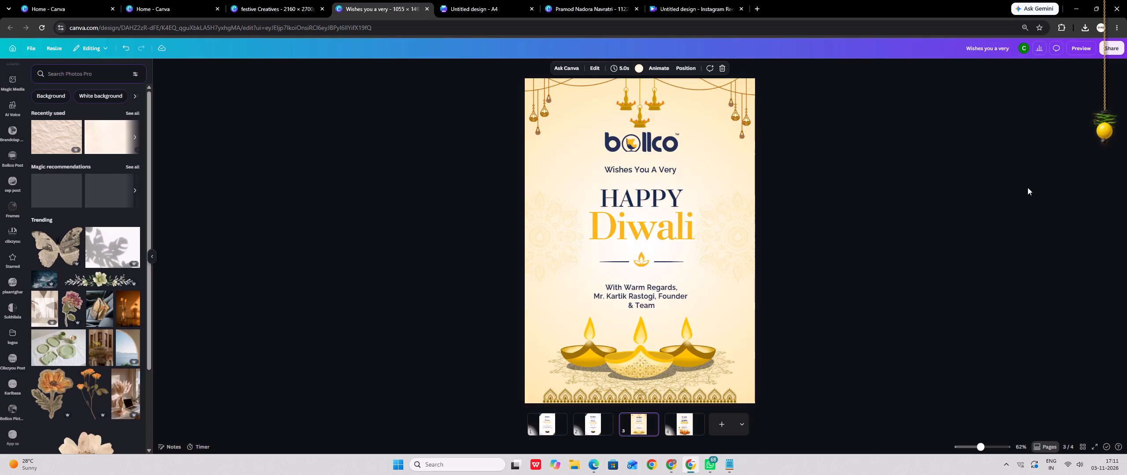
{"action": "key", "text": "Left"}
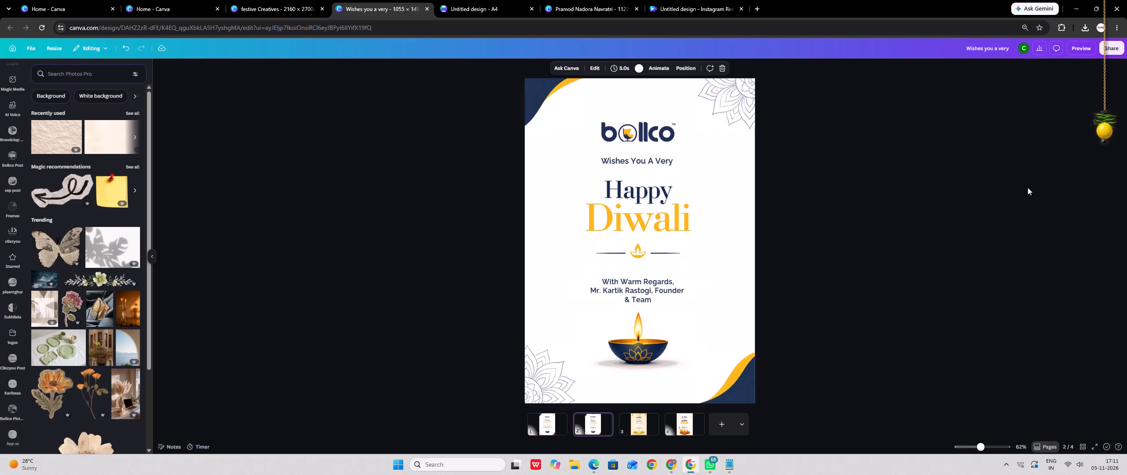
{"action": "key", "text": "Right"}
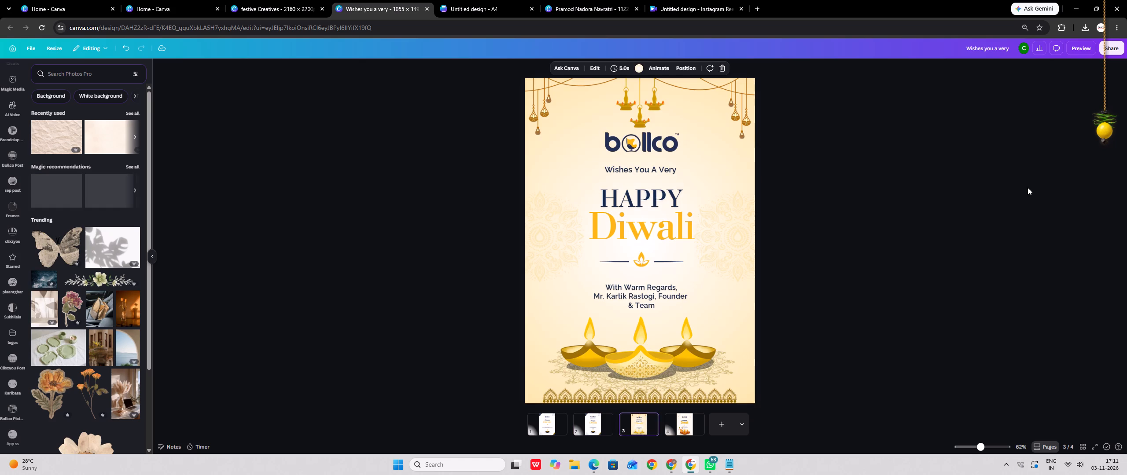
{"action": "key", "text": "Right"}
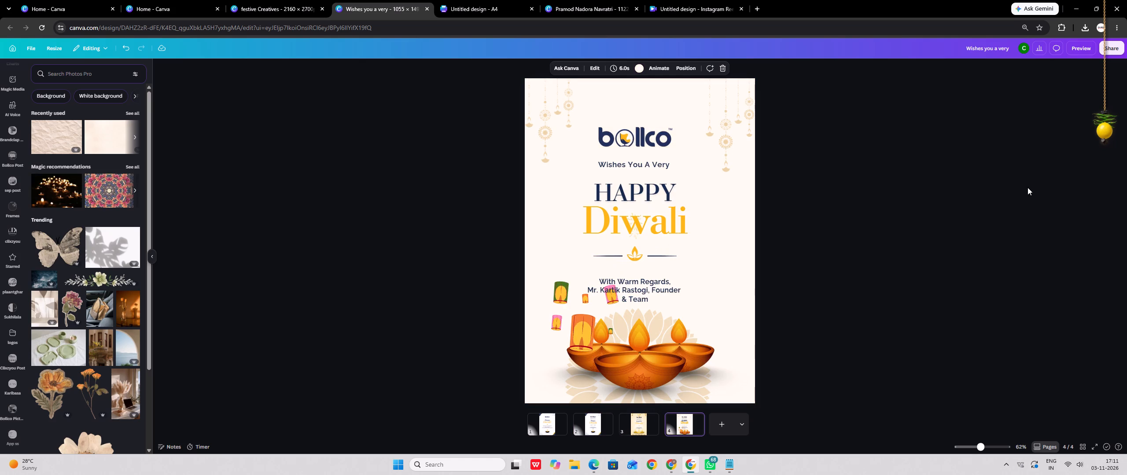
{"action": "key", "text": "Left"}
{"action": "key", "text": "Left"}
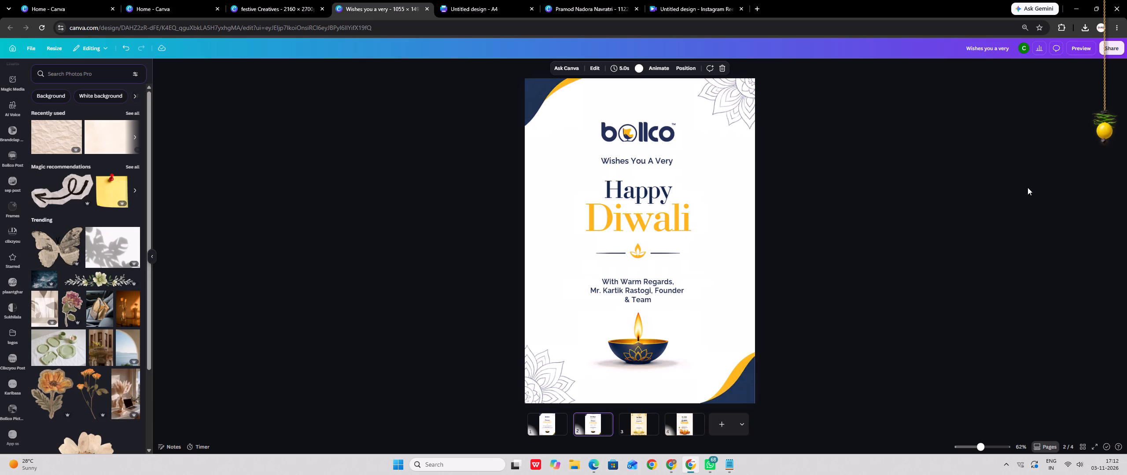
{"action": "key", "text": "Right"}
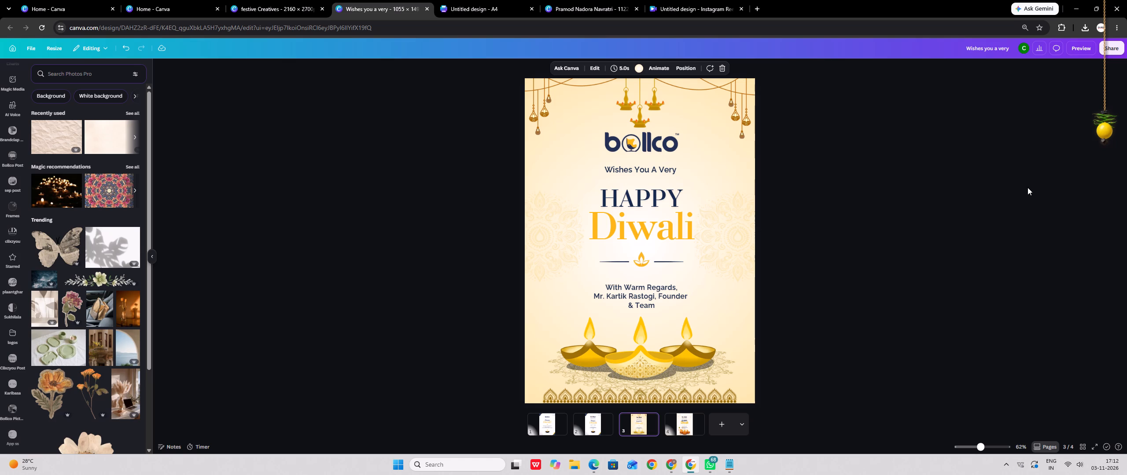
Compare the Diwali greeting layouts on pages 2 and 3, checking the logo and text sizes.
{"action": "key", "text": "Left"}
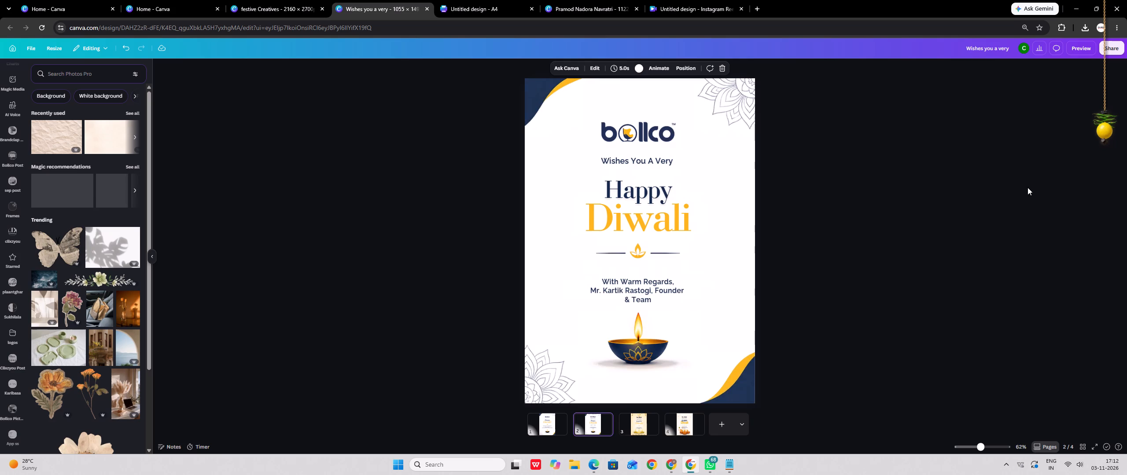
{"action": "key", "text": "Right"}
{"action": "key", "text": "Left"}
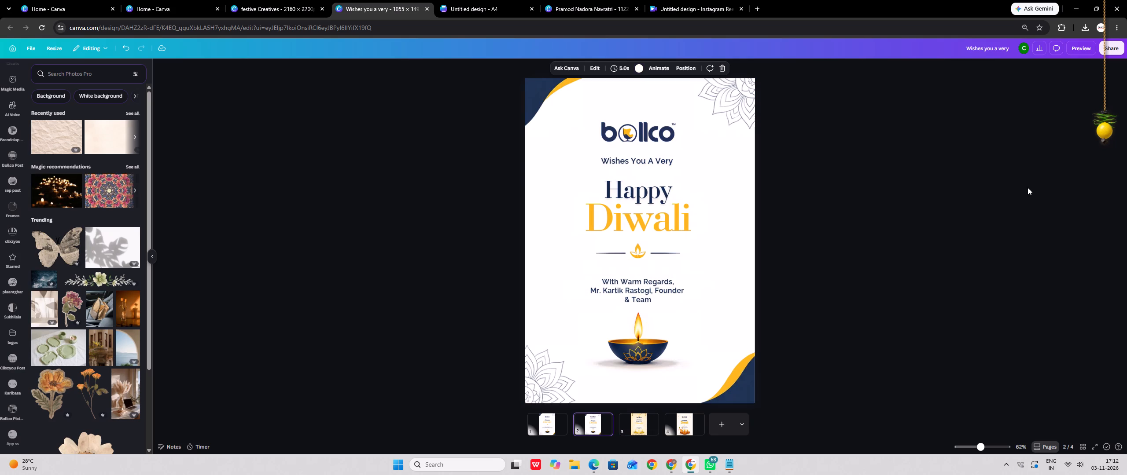
{"action": "scroll", "coordinate": [816, 221], "scroll_direction": "down", "scroll_amount": 1}
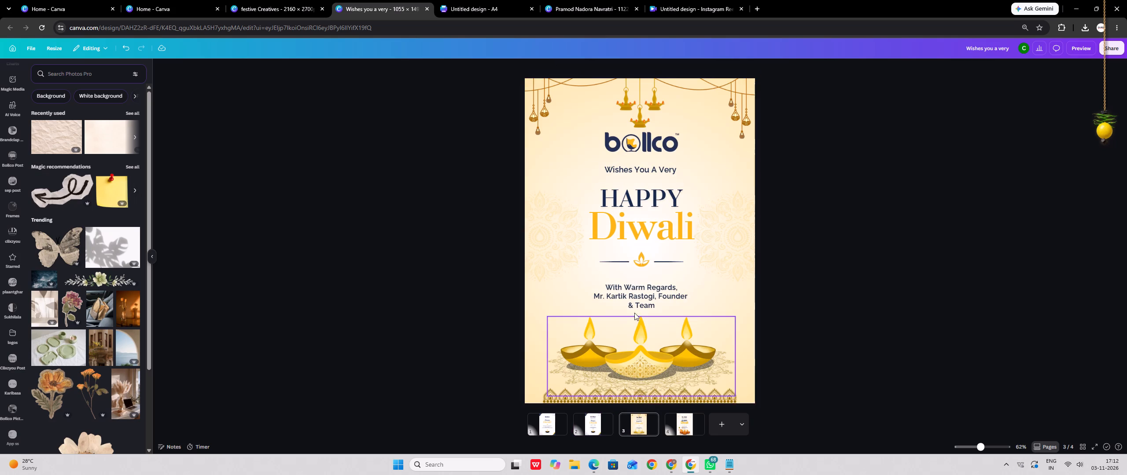
Enlarge the Bollco logo on page 2 to about 696 px wide, above the greeting text, and centre it horizontally on the page.
{"action": "left_click", "coordinate": [591, 433]}
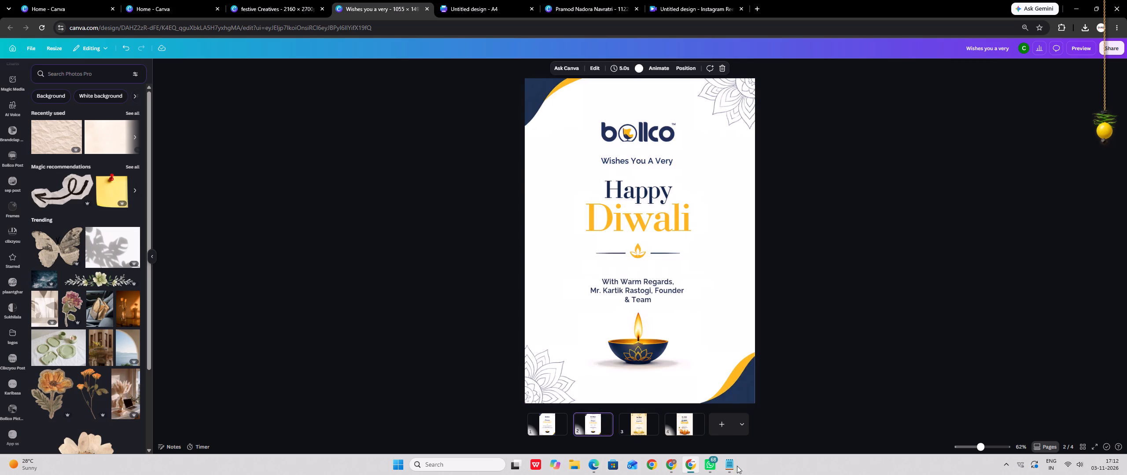
{"action": "left_click", "coordinate": [639, 137]}
{"action": "left_click_drag", "start_coordinate": [688, 143], "coordinate": [735, 186]}
{"action": "left_click_drag", "start_coordinate": [676, 139], "coordinate": [635, 127]}
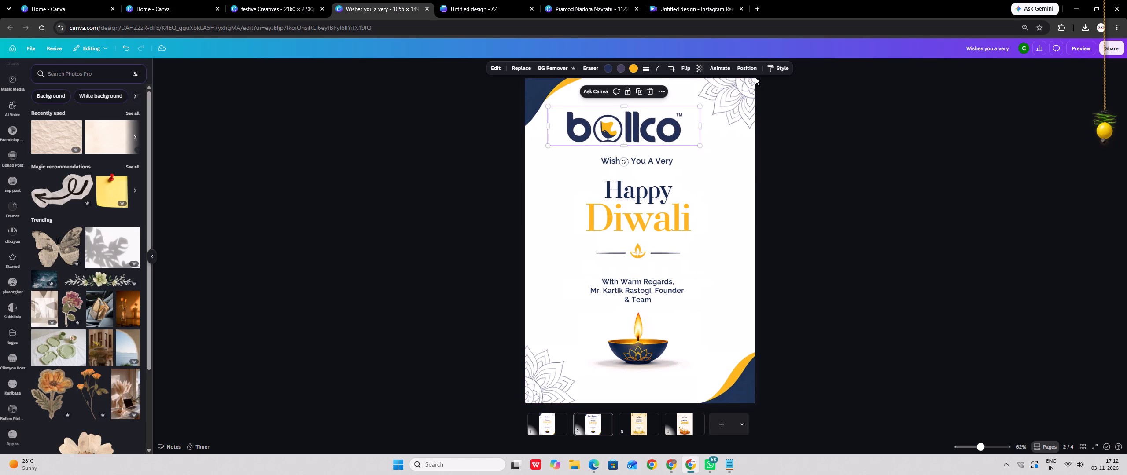
{"action": "left_click", "coordinate": [748, 67]}
{"action": "left_click", "coordinate": [138, 170]}
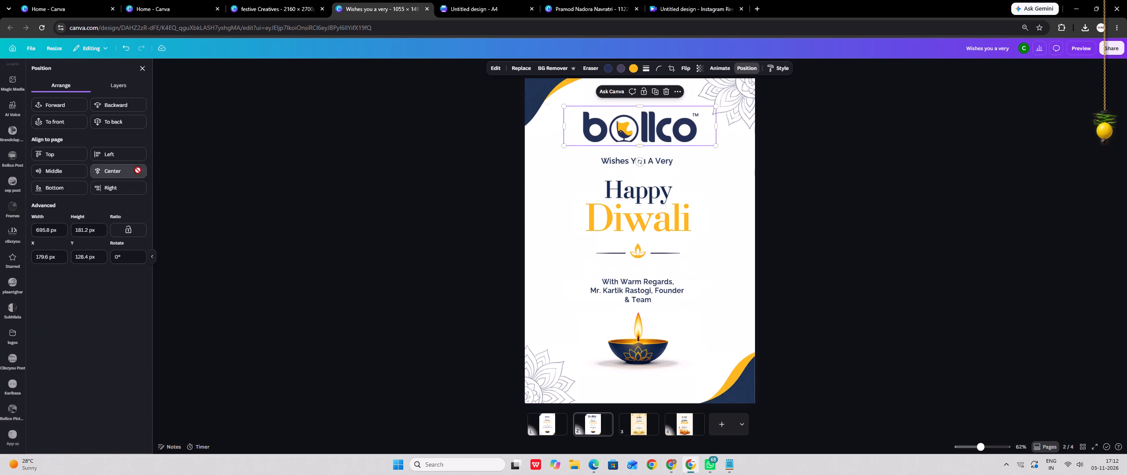
{"action": "double_click", "coordinate": [420, 194]}
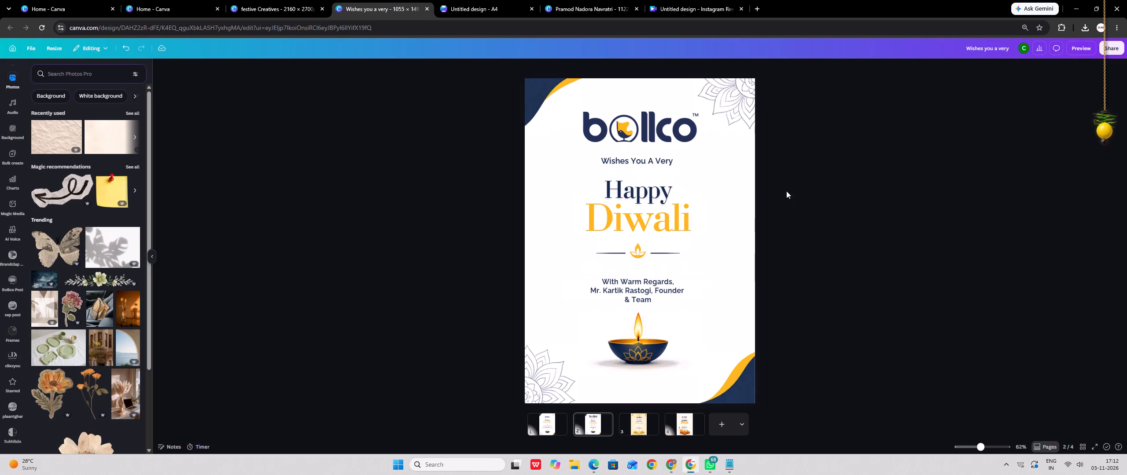
{"action": "left_click", "coordinate": [669, 130]}
{"action": "left_click", "coordinate": [755, 66]}
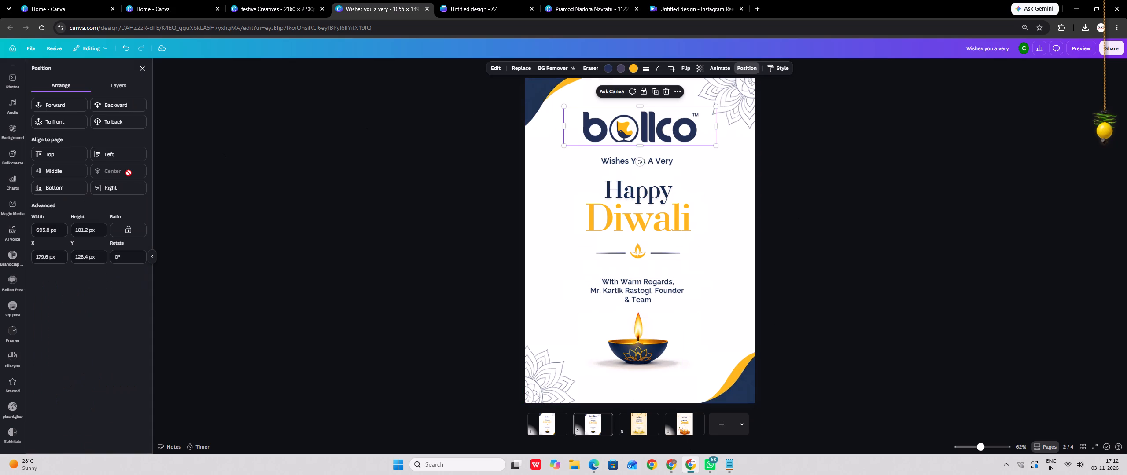
{"action": "left_click", "coordinate": [129, 173]}
{"action": "left_click", "coordinate": [385, 198]}
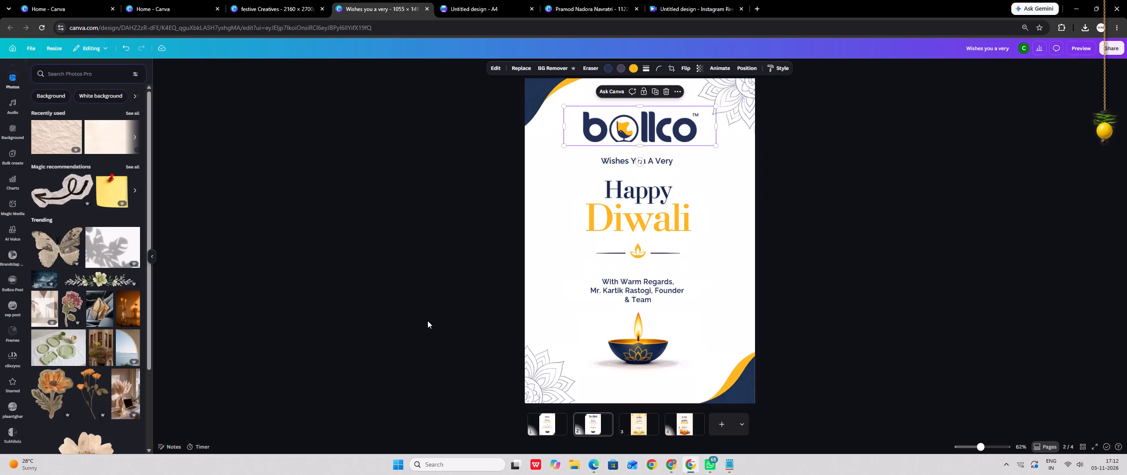
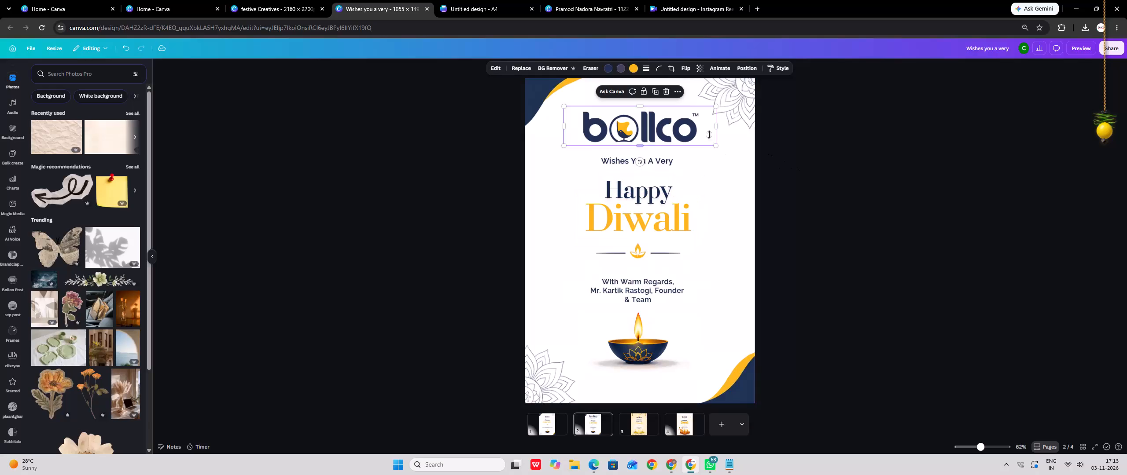
Align the Bollco logo, greeting texts, diya divider and sign-off on page 2 to a common horizontal centre.
{"action": "left_click", "coordinate": [696, 122]}
{"action": "left_click", "coordinate": [795, 212]}
{"action": "left_click_drag", "start_coordinate": [590, 90], "coordinate": [662, 267]}
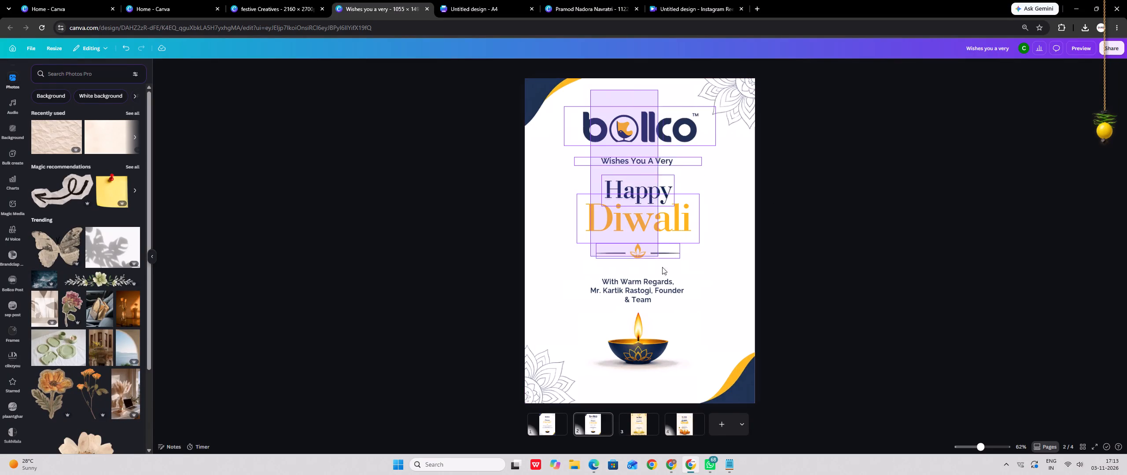
{"action": "left_click_drag", "start_coordinate": [662, 267], "coordinate": [681, 298]}
{"action": "left_click", "coordinate": [773, 65]}
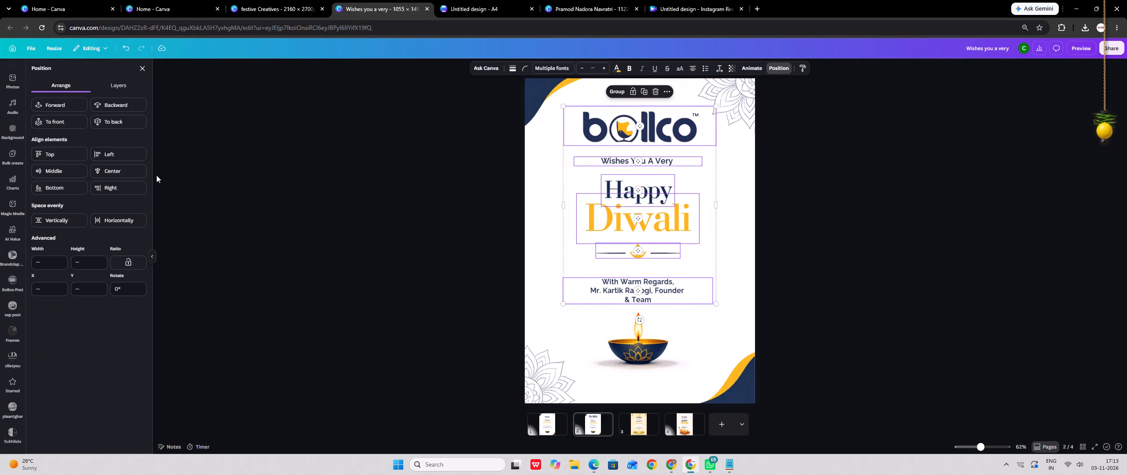
{"action": "left_click", "coordinate": [125, 172]}
{"action": "double_click", "coordinate": [252, 169]}
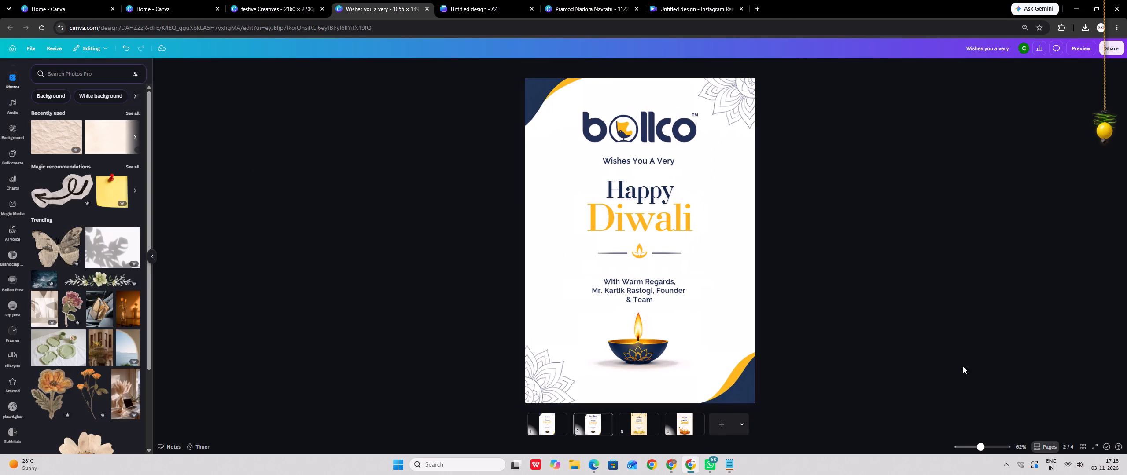
Enlarge the Bollco logo on page 3 to about 591 px wide, centre it horizontally on the page and nudge it slightly down.
{"action": "left_click", "coordinate": [648, 423]}
{"action": "left_click", "coordinate": [667, 149]}
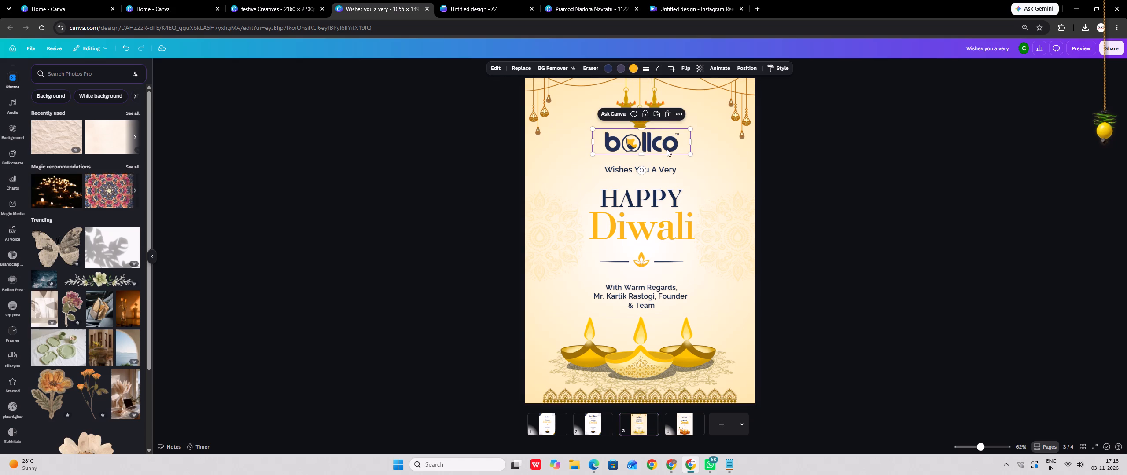
{"action": "left_click_drag", "start_coordinate": [593, 130], "coordinate": [563, 117]}
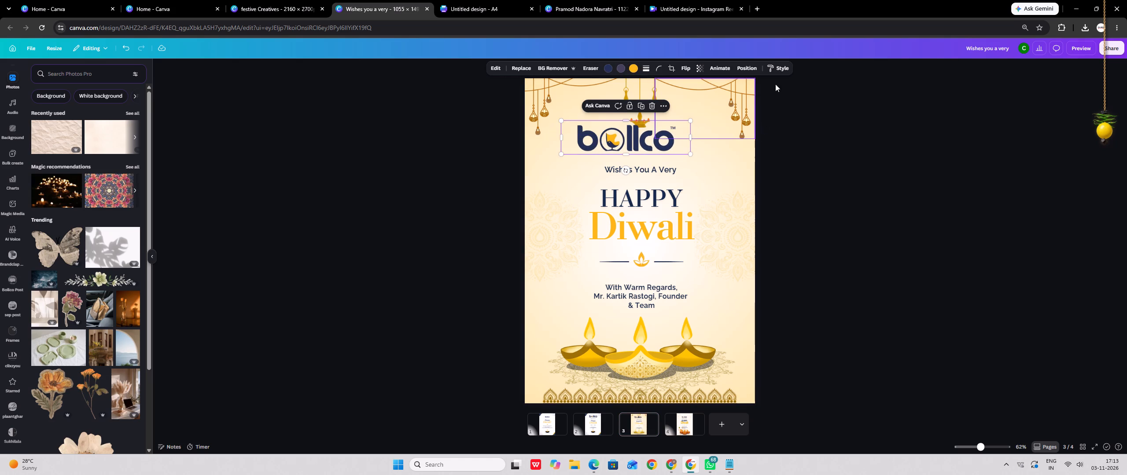
{"action": "left_click", "coordinate": [739, 64]}
{"action": "left_click", "coordinate": [107, 171]}
{"action": "left_click", "coordinate": [238, 180]}
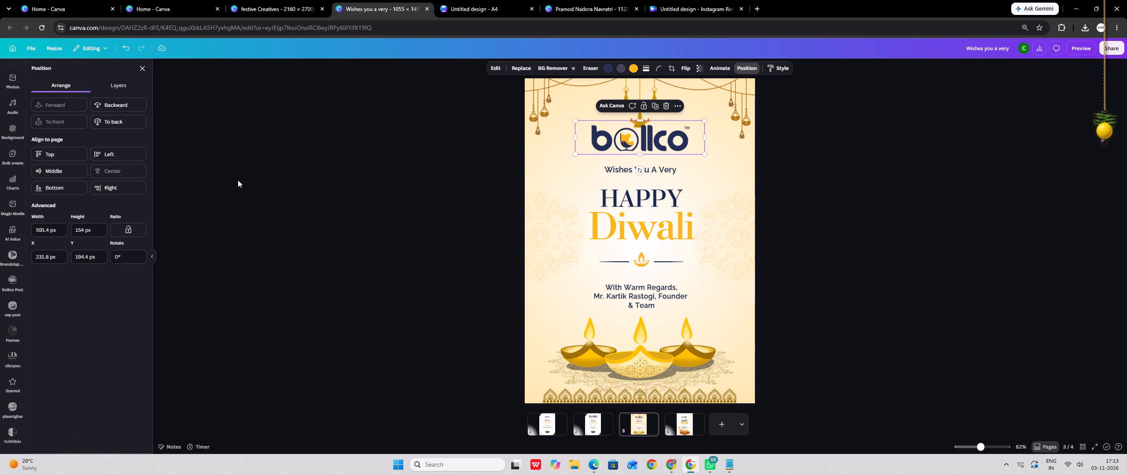
{"action": "left_click", "coordinate": [966, 257]}
{"action": "left_click", "coordinate": [656, 143]}
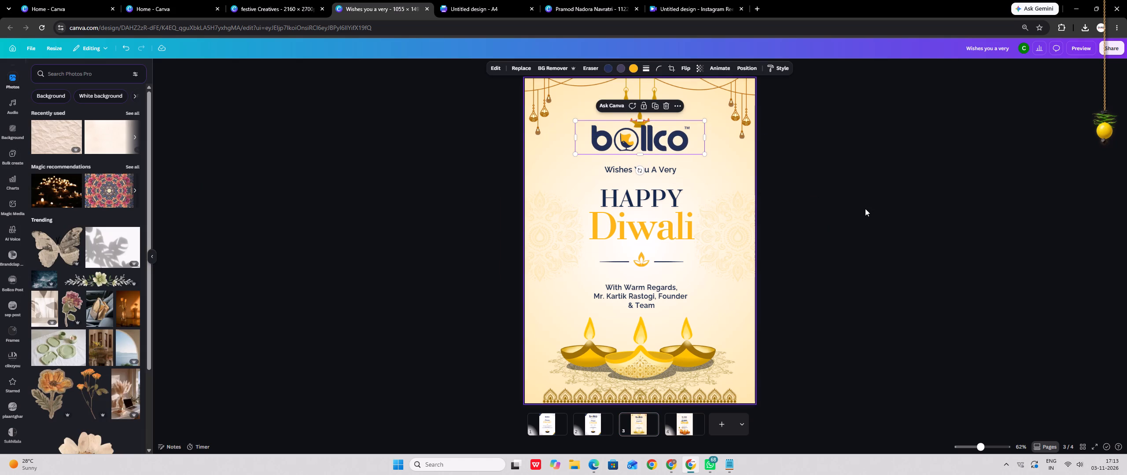
{"action": "key", "text": "Down"}
{"action": "key", "text": "Down"}
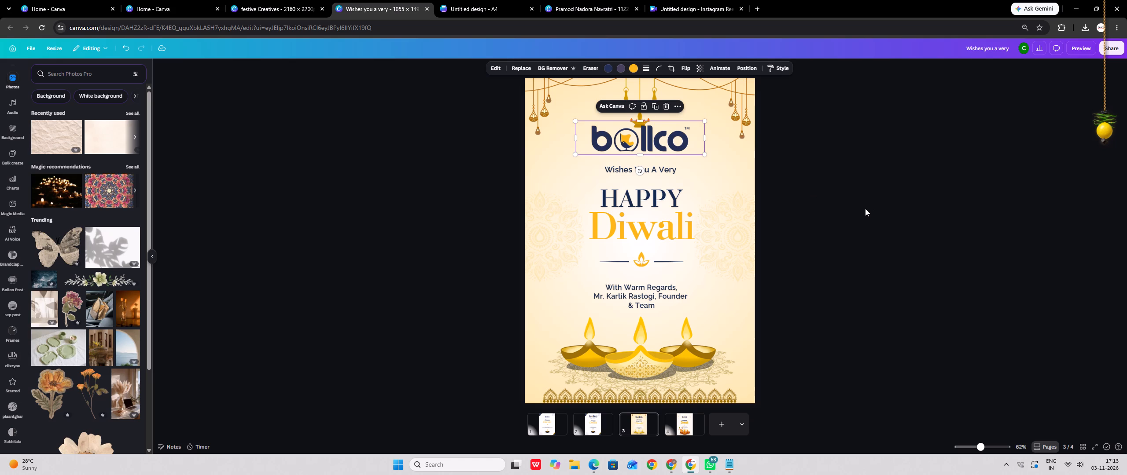
{"action": "left_click", "coordinate": [937, 237]}
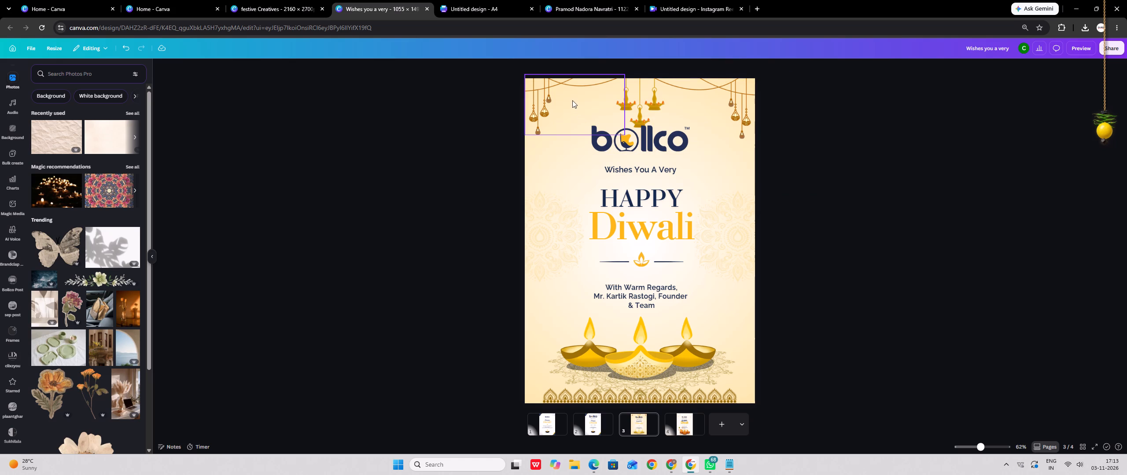
Shift the logo, greeting texts, diya divider and sign-off on page 3 slightly down together, keeping the sign-off above the diyas.
{"action": "left_click", "coordinate": [668, 153]}
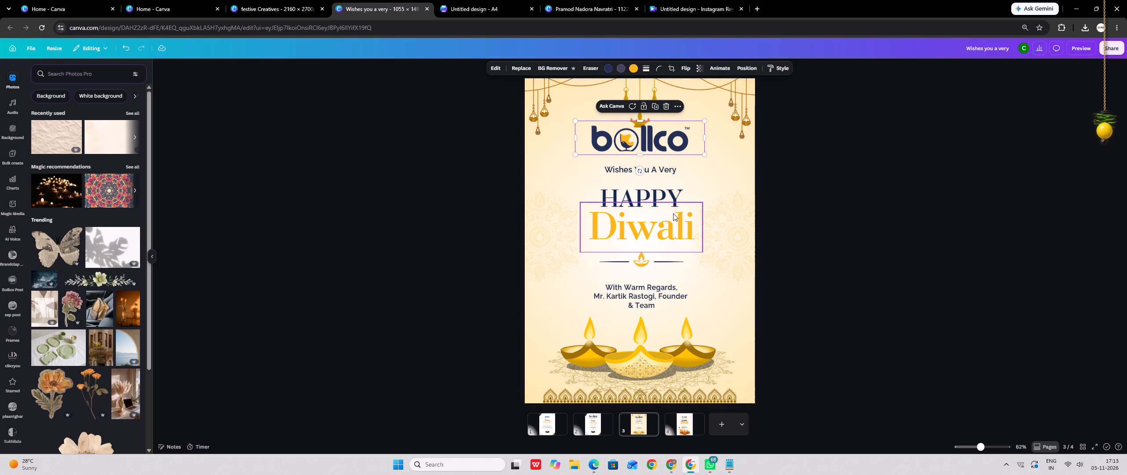
{"action": "left_click", "coordinate": [655, 170], "text": "shift"}
{"action": "left_click", "coordinate": [652, 198], "text": "shift"}
{"action": "left_click", "coordinate": [666, 230], "text": "shift"}
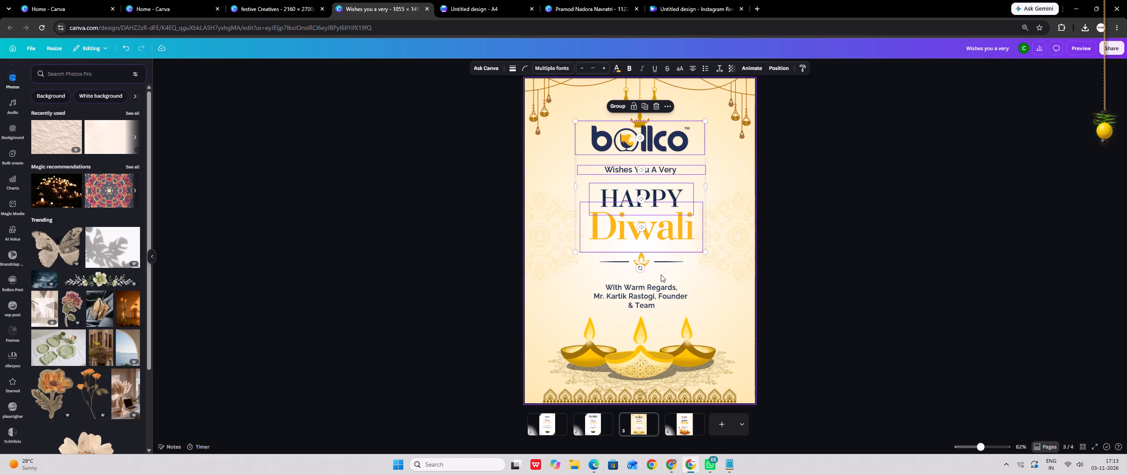
{"action": "left_click", "coordinate": [660, 263], "text": "shift"}
{"action": "left_click", "coordinate": [650, 294], "text": "shift"}
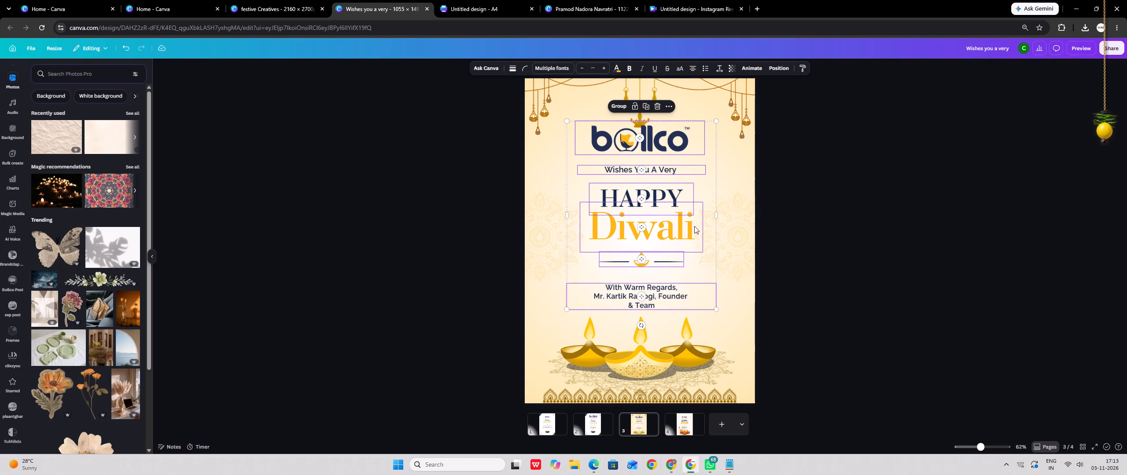
{"action": "key", "text": "Down"}
{"action": "key", "text": "Down"}
{"action": "key", "text": "Down"}
{"action": "key", "text": "Down"}
{"action": "key", "text": "Down"}
{"action": "key", "text": "Down"}
{"action": "key", "text": "Down"}
{"action": "key", "text": "Down"}
{"action": "key", "text": "Down"}
{"action": "key", "text": "Down"}
{"action": "key", "text": "Down"}
{"action": "key", "text": "Down"}
{"action": "key", "text": "Down"}
{"action": "key", "text": "Down"}
{"action": "key", "text": "Down"}
{"action": "key", "text": "Down"}
{"action": "key", "text": "Down"}
{"action": "key", "text": "Down"}
{"action": "key", "text": "Down"}
{"action": "key", "text": "Down"}
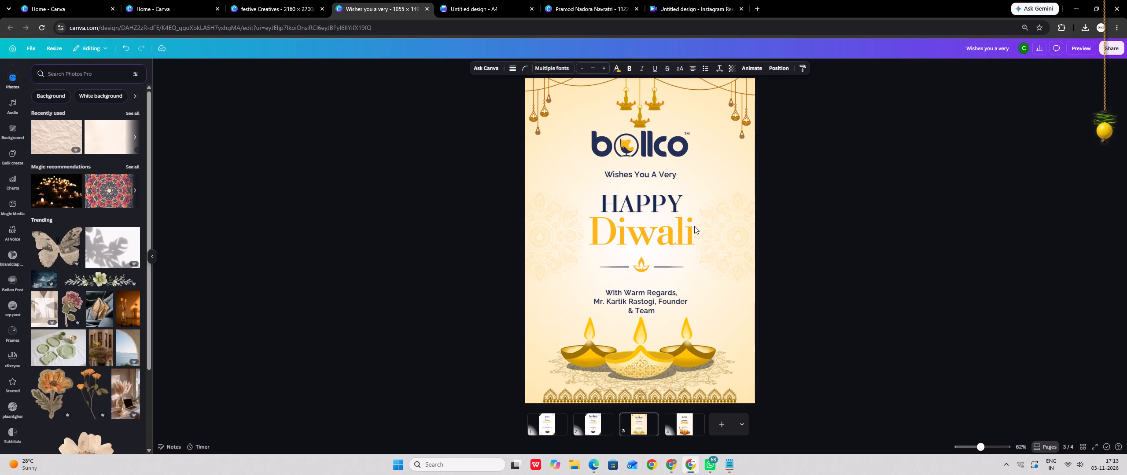
{"action": "key", "text": "Up"}
{"action": "key", "text": "Up"}
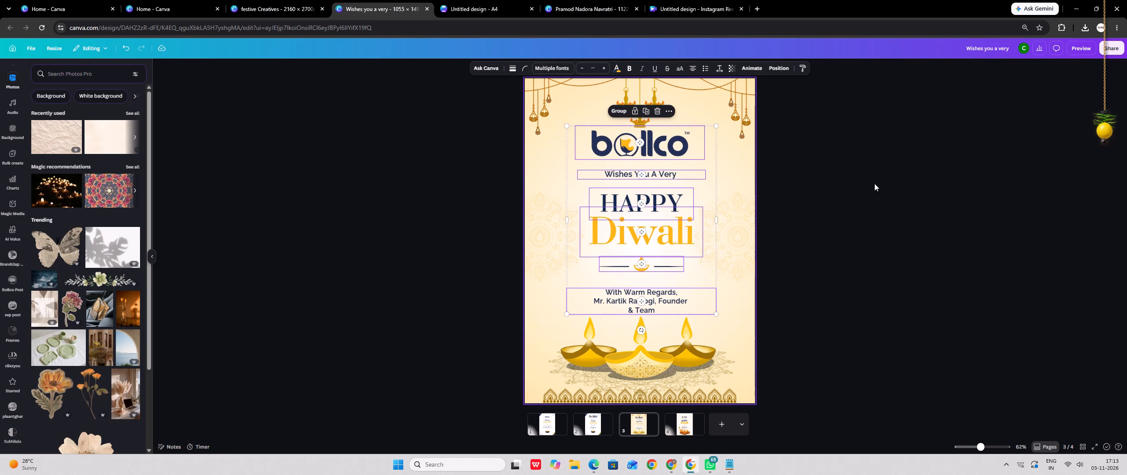
Align the logo, greeting texts, divider and sign-off on page 3 to a common horizontal centre.
{"action": "left_click", "coordinate": [775, 64]}
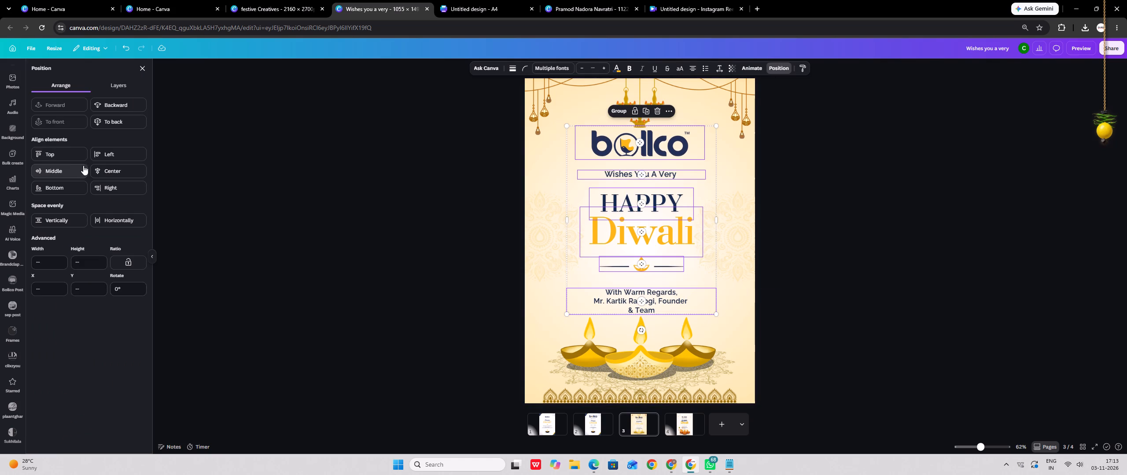
{"action": "left_click", "coordinate": [126, 170]}
{"action": "double_click", "coordinate": [306, 169]}
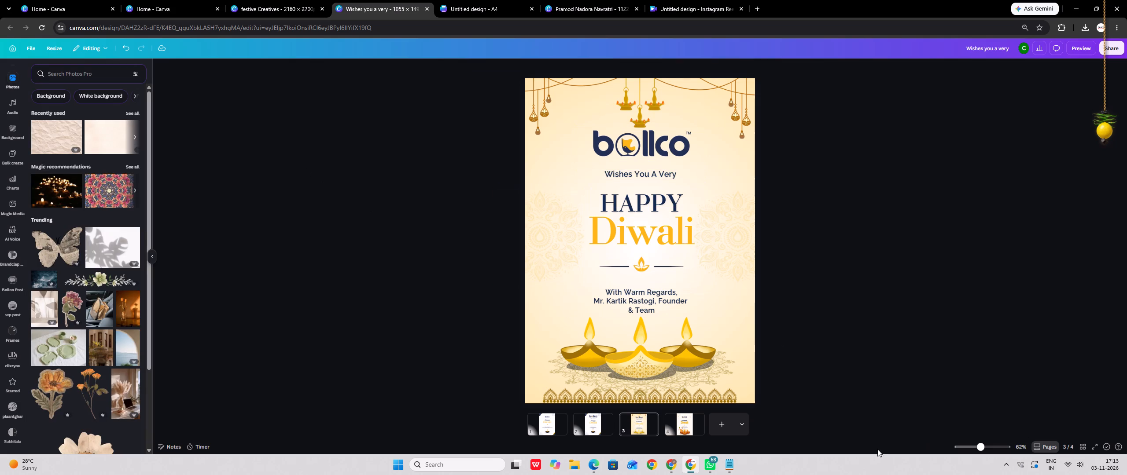
Select the Bollco logo and the "Wishes You A Very", "Happy" and "Diwali" texts together on page 2.
{"action": "left_click", "coordinate": [597, 427]}
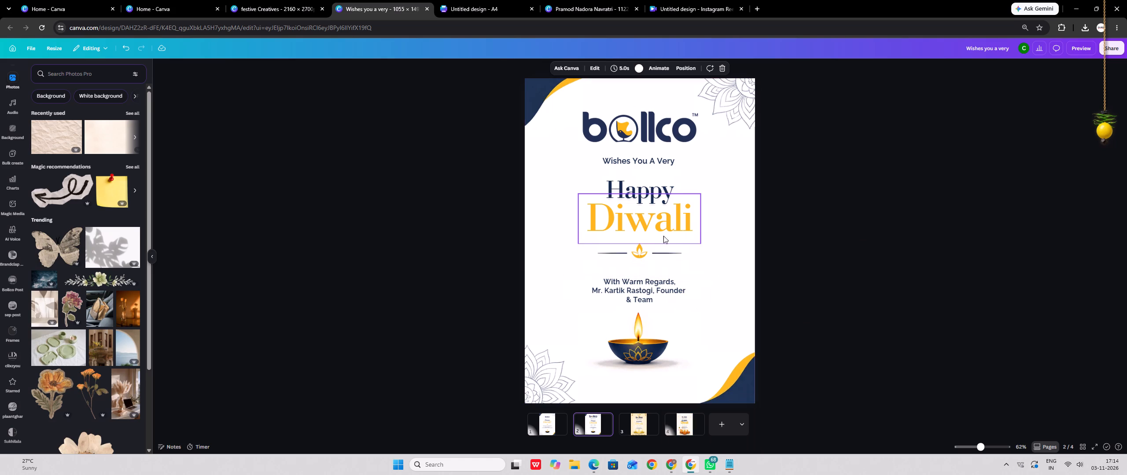
{"action": "left_click", "coordinate": [662, 131]}
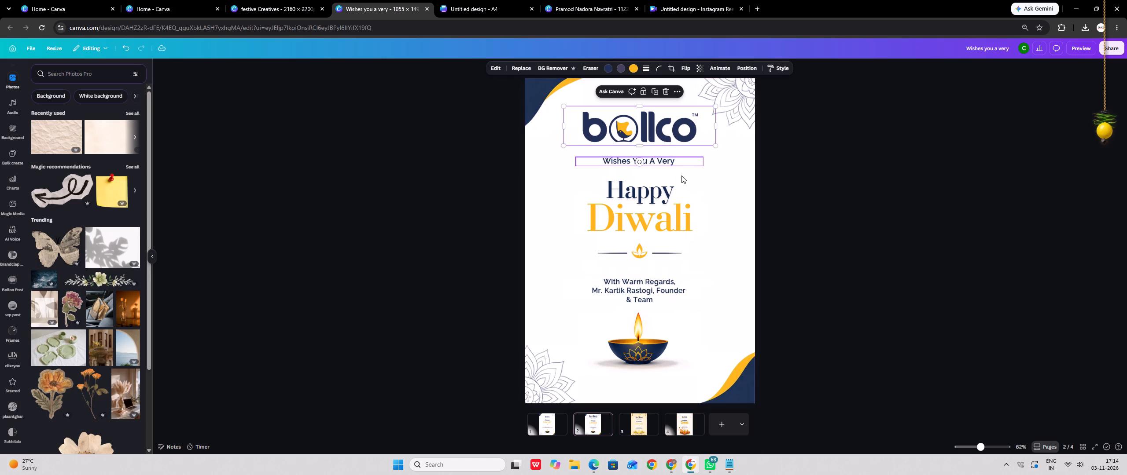
{"action": "left_click", "coordinate": [678, 163], "text": "shift"}
{"action": "left_click", "coordinate": [670, 189], "text": "shift"}
{"action": "left_click", "coordinate": [674, 225], "text": "shift"}
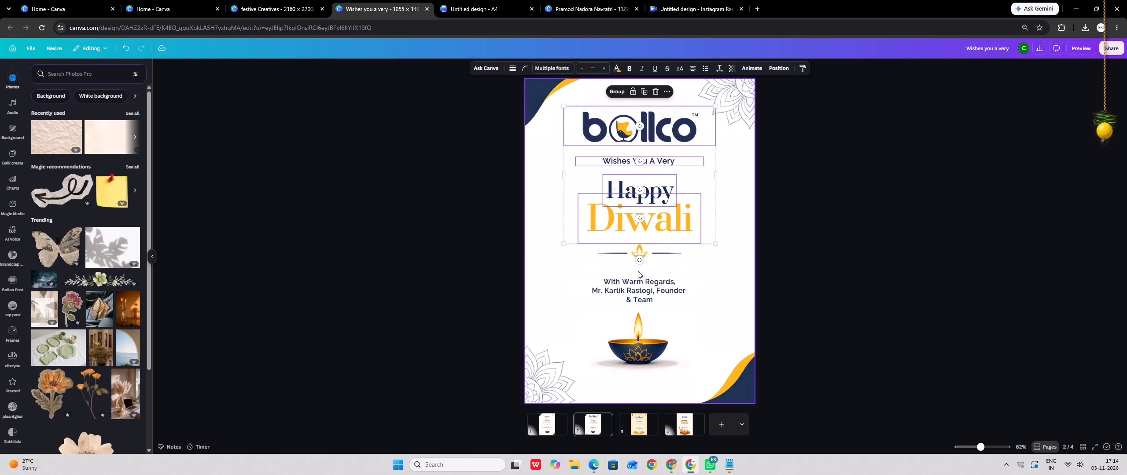
Add the diya divider, sign-off and diya image to page 2's selection and align everything to a common horizontal centre.
{"action": "left_click", "coordinate": [659, 252], "text": "shift"}
{"action": "left_click", "coordinate": [659, 293], "text": "shift"}
{"action": "left_click", "coordinate": [655, 334], "text": "shift"}
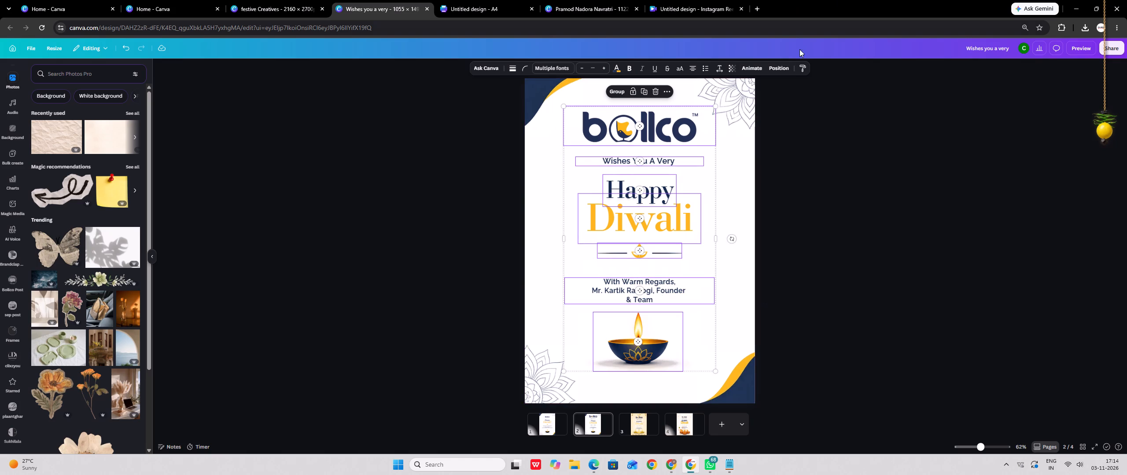
{"action": "left_click", "coordinate": [783, 69]}
{"action": "left_click", "coordinate": [118, 169]}
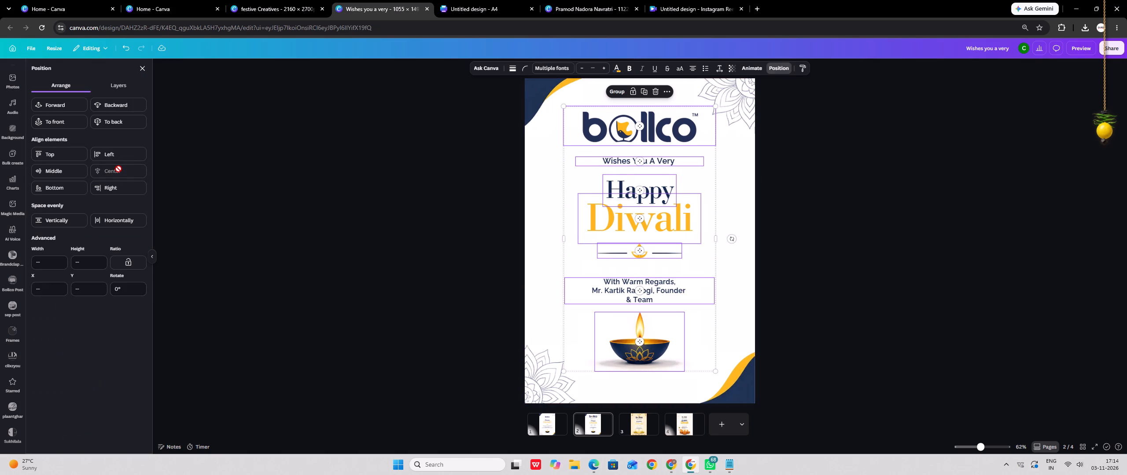
{"action": "double_click", "coordinate": [118, 169]}
{"action": "left_click", "coordinate": [268, 183]}
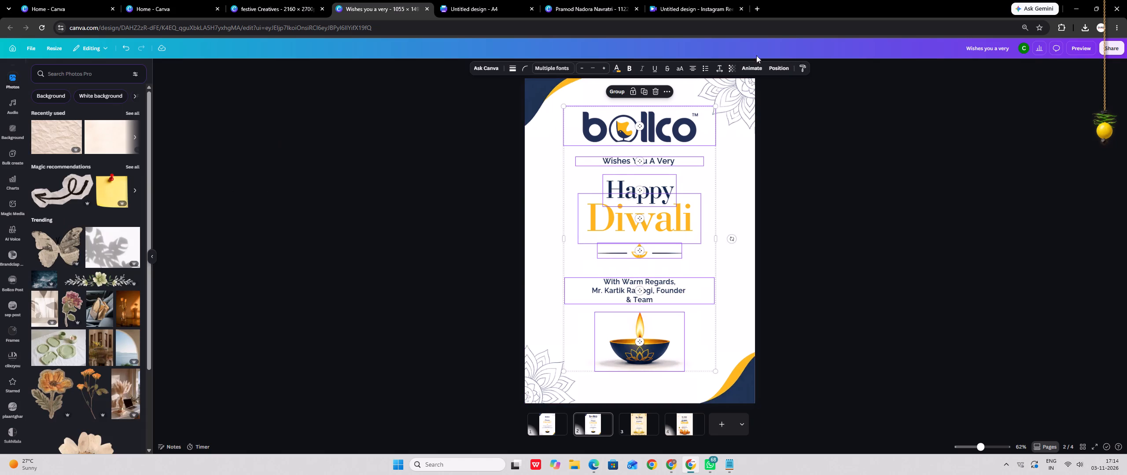
{"action": "left_click", "coordinate": [779, 67]}
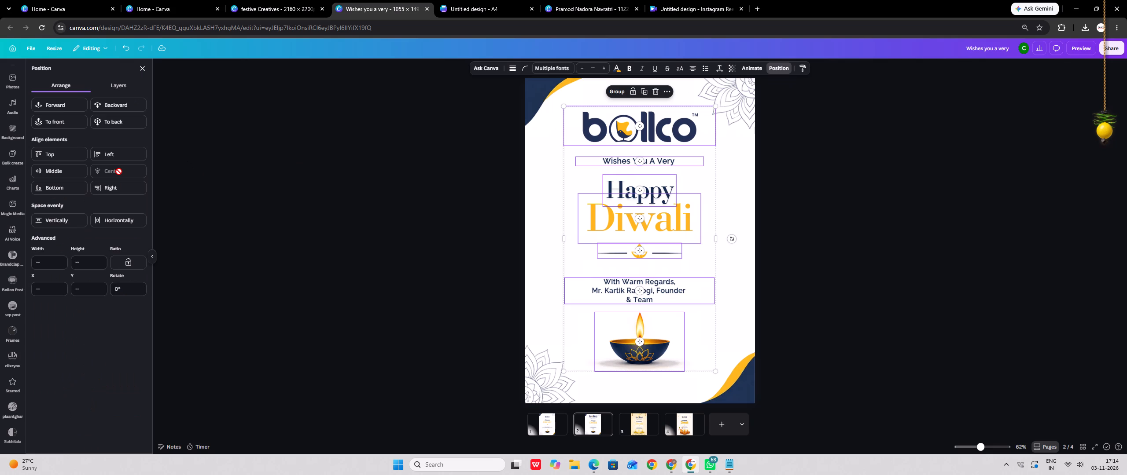
{"action": "double_click", "coordinate": [119, 172]}
{"action": "double_click", "coordinate": [337, 172]}
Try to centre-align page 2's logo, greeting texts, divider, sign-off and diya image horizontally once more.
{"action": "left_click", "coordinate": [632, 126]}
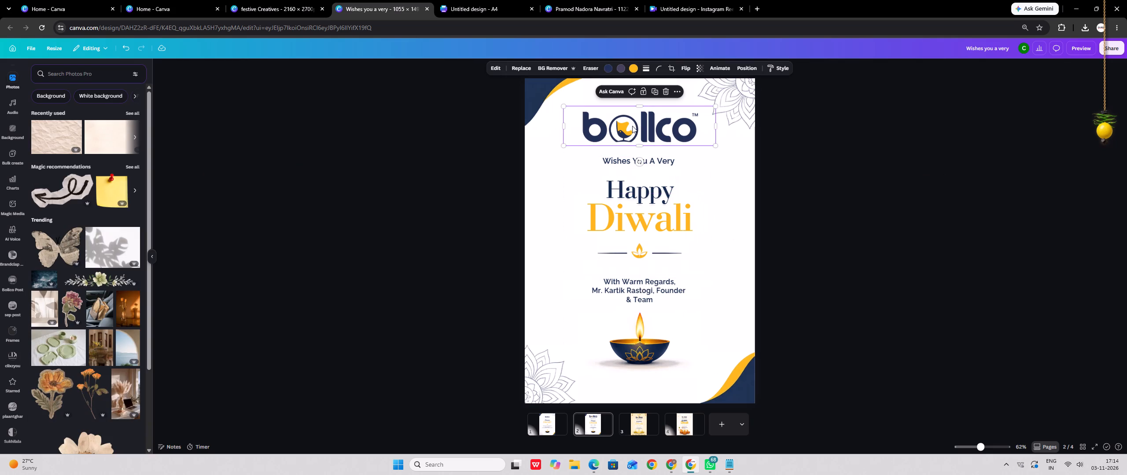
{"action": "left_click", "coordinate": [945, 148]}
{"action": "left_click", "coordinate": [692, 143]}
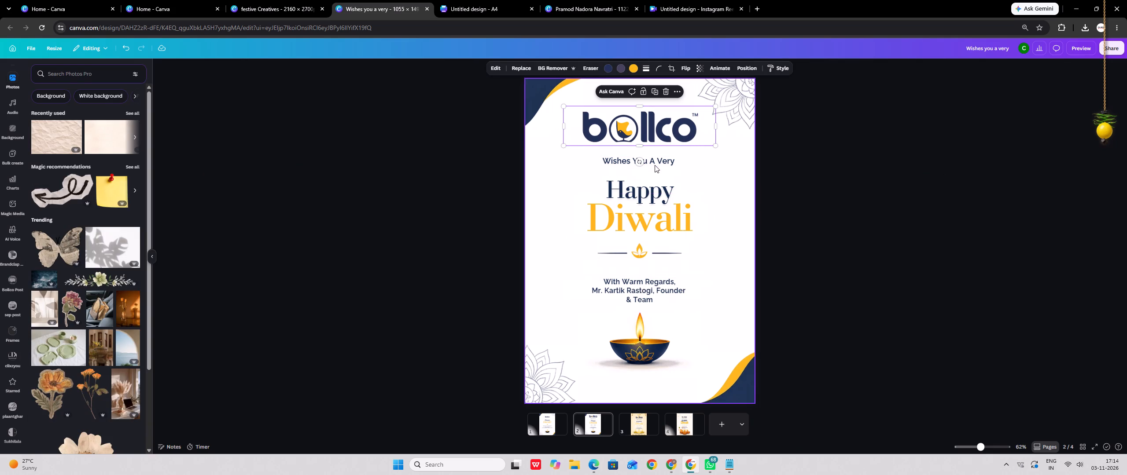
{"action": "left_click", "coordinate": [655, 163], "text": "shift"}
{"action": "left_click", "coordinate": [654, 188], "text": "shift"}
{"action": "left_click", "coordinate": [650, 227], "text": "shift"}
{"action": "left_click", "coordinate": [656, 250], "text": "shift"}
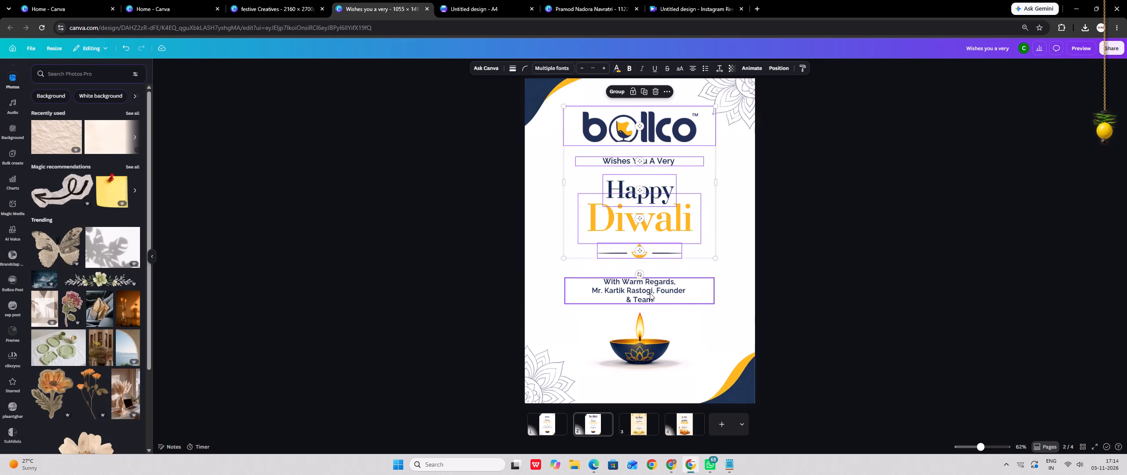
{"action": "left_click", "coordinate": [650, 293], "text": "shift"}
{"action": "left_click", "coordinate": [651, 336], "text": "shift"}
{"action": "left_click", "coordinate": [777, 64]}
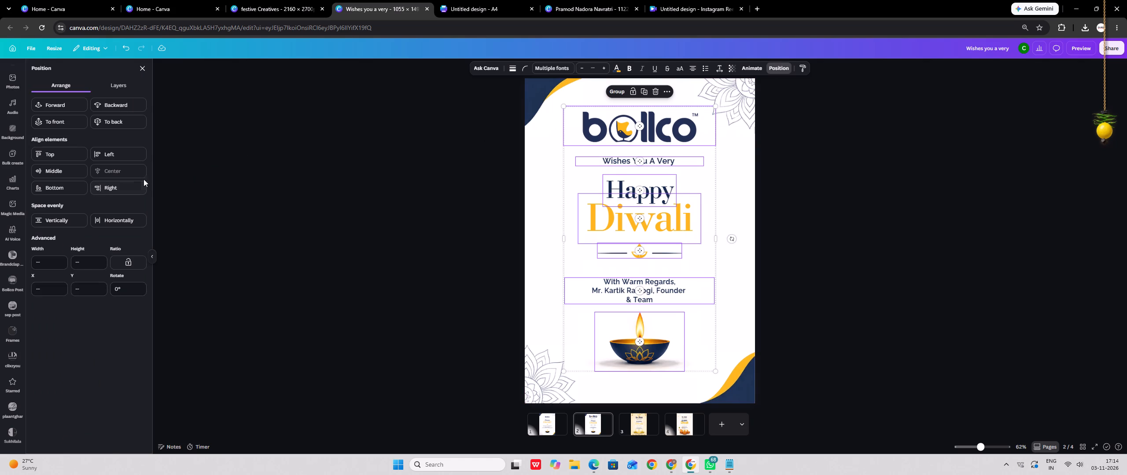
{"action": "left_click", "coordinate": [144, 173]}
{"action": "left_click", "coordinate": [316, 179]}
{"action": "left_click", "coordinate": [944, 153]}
Download only page 2 as a high-quality JPG.
{"action": "double_click", "coordinate": [1109, 45]}
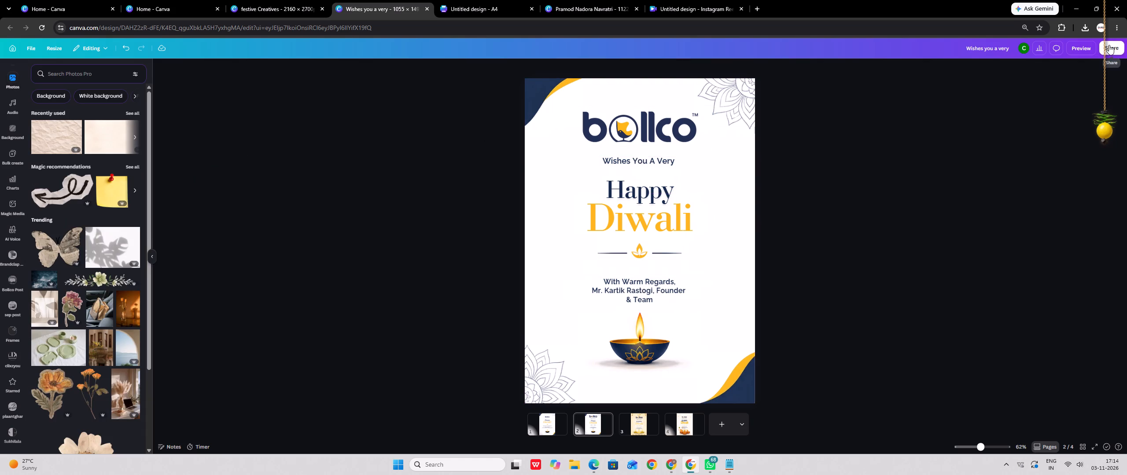
{"action": "left_click", "coordinate": [1113, 48]}
{"action": "left_click", "coordinate": [1004, 216]}
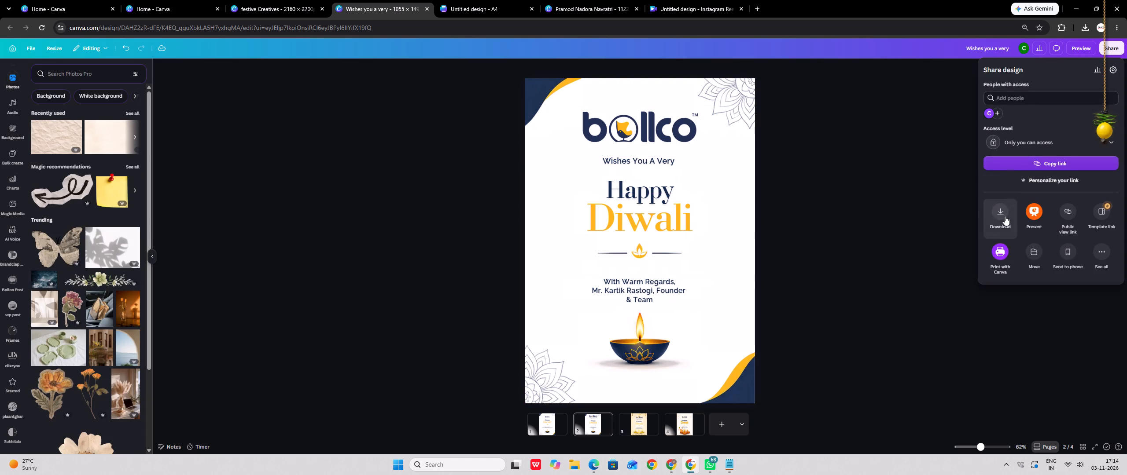
{"action": "left_click", "coordinate": [1046, 246]}
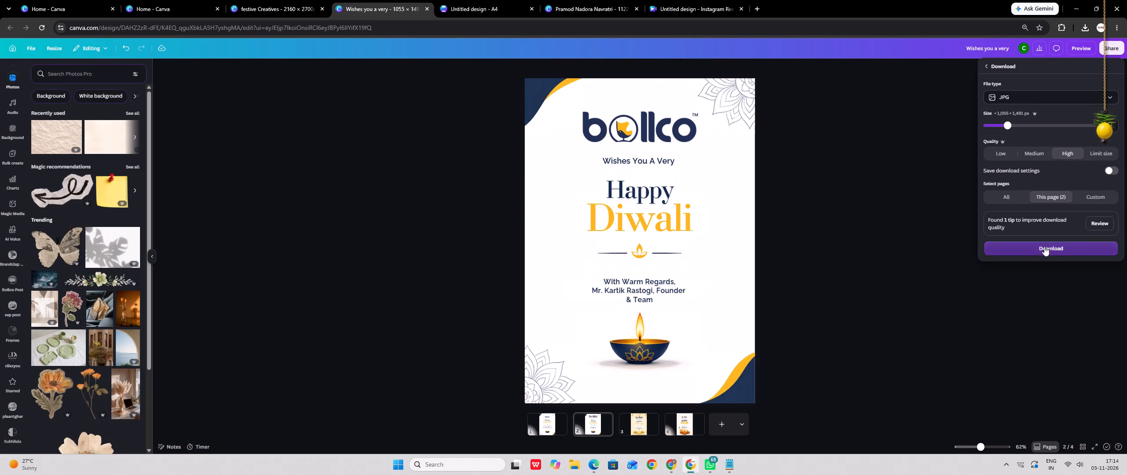
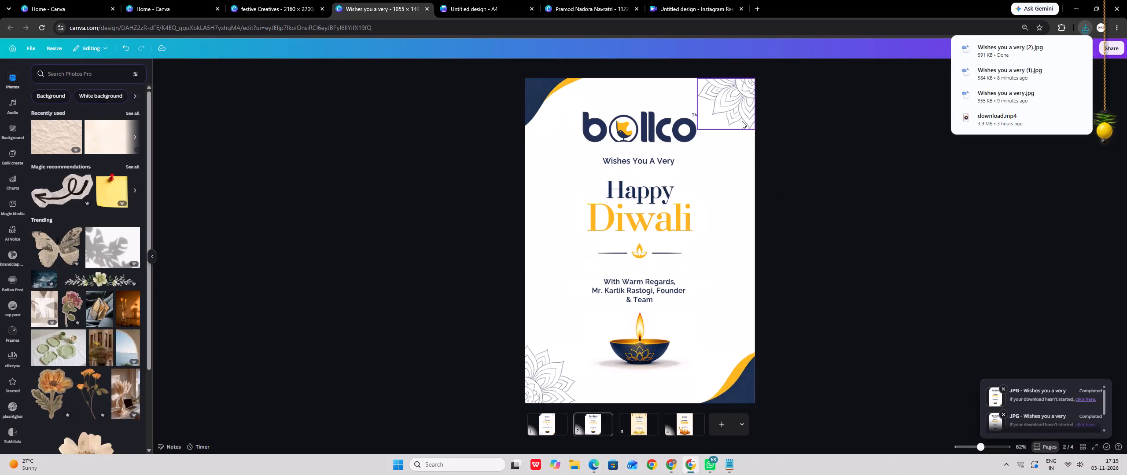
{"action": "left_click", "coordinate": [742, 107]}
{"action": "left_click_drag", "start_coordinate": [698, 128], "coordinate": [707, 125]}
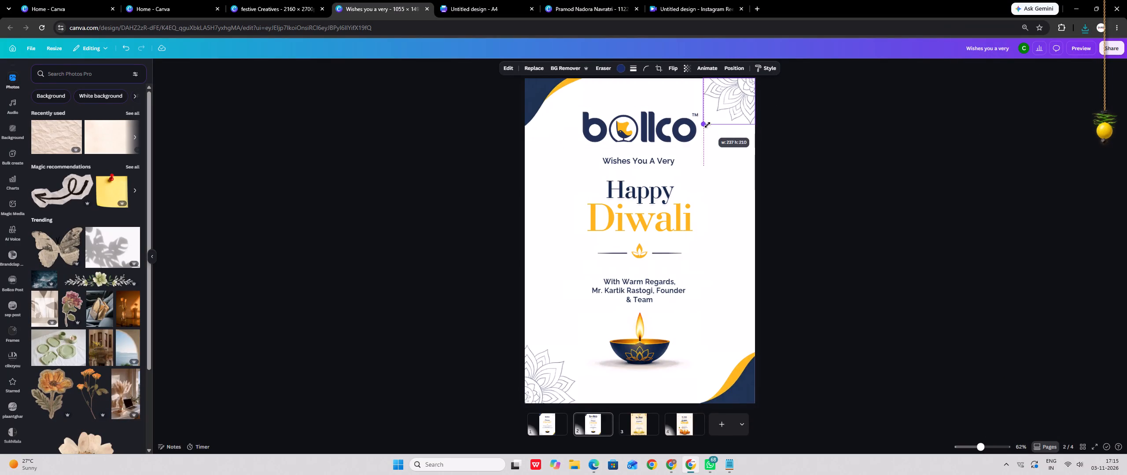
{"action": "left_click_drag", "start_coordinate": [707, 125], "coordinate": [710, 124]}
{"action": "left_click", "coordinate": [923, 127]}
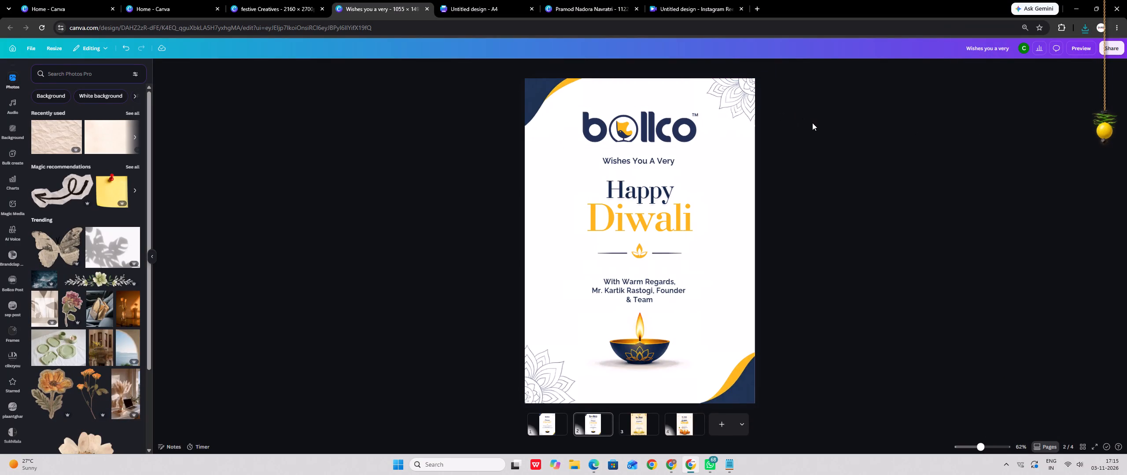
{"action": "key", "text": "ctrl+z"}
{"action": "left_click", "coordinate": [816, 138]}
Shrink page 2's top-right mandala ornament clear of the Bollco logo, and the bottom-left mandala to about 203 px wide, keeping both in their corners.
{"action": "left_click", "coordinate": [747, 110]}
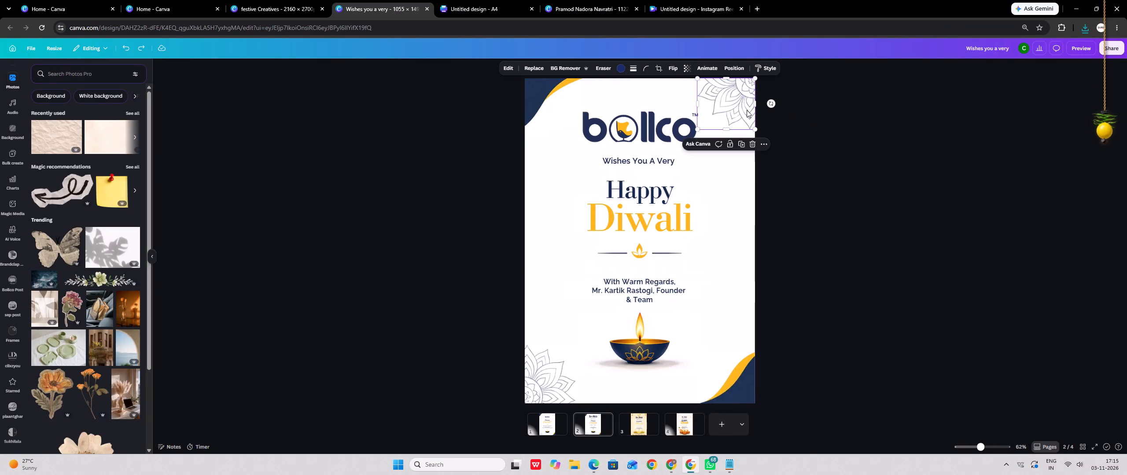
{"action": "left_click_drag", "start_coordinate": [698, 127], "coordinate": [706, 122]}
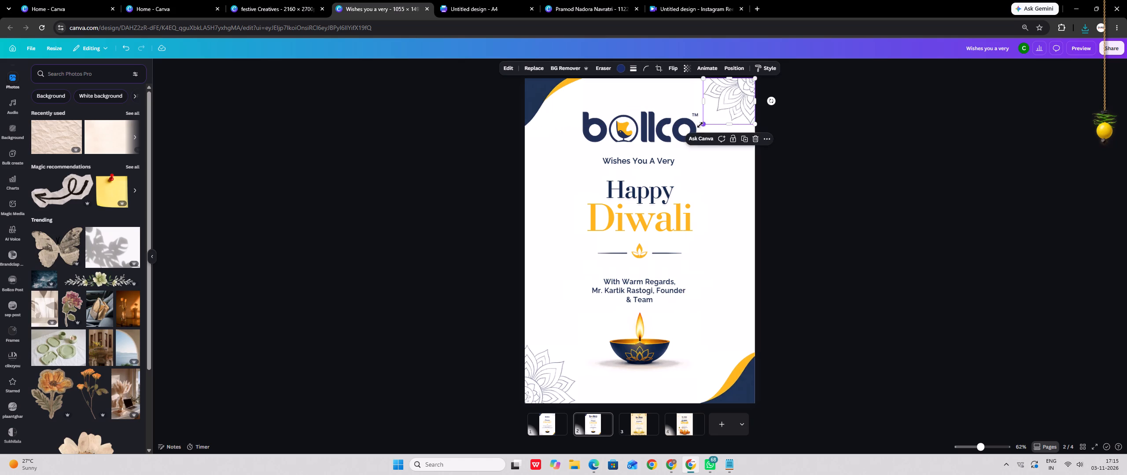
{"action": "left_click", "coordinate": [561, 369]}
{"action": "left_click_drag", "start_coordinate": [576, 346], "coordinate": [568, 354]}
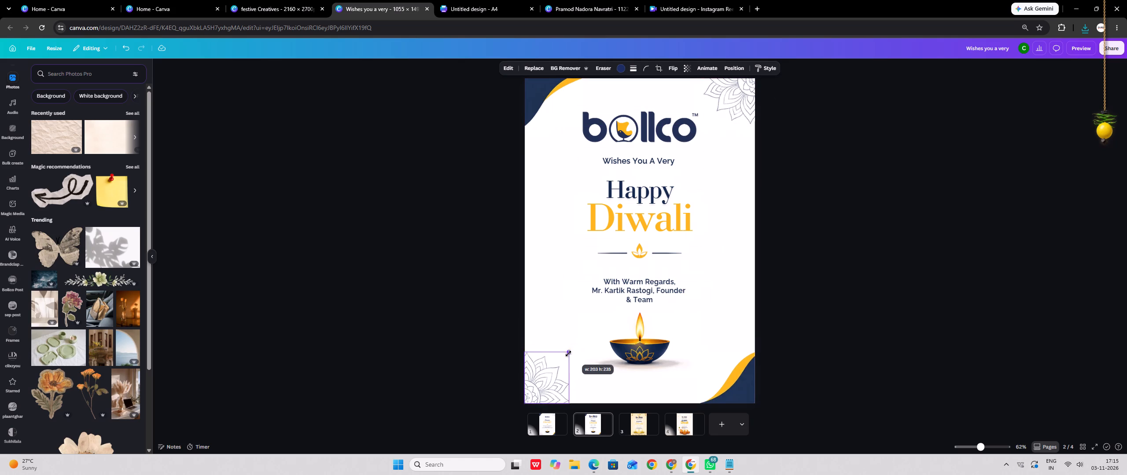
Shrink the mandala in the lower-left corner of page 2 slightly.
{"action": "left_click_drag", "start_coordinate": [568, 354], "coordinate": [567, 355]}
{"action": "double_click", "coordinate": [840, 332]}
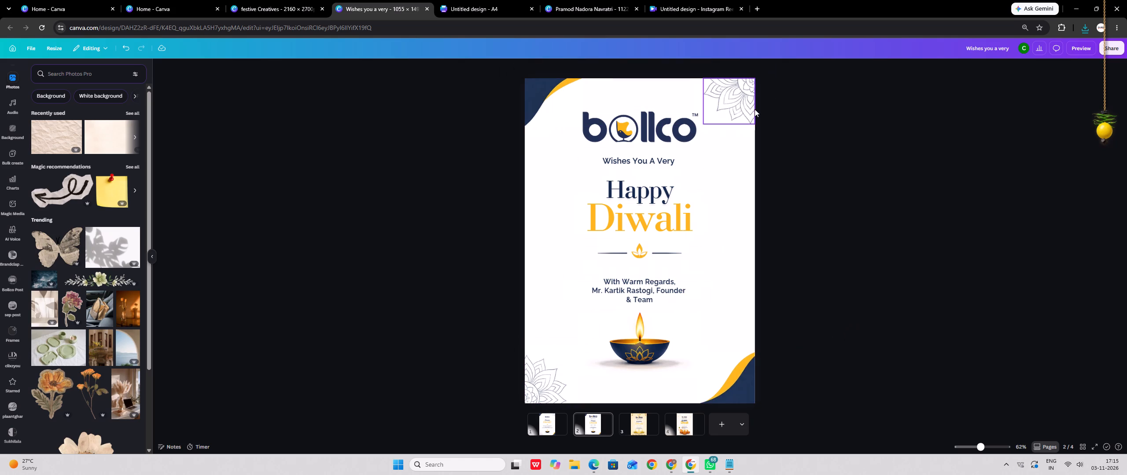
Shrink the mandala in the upper-right corner of page 2 slightly so it clears the Bollco logo.
{"action": "left_click", "coordinate": [744, 111]}
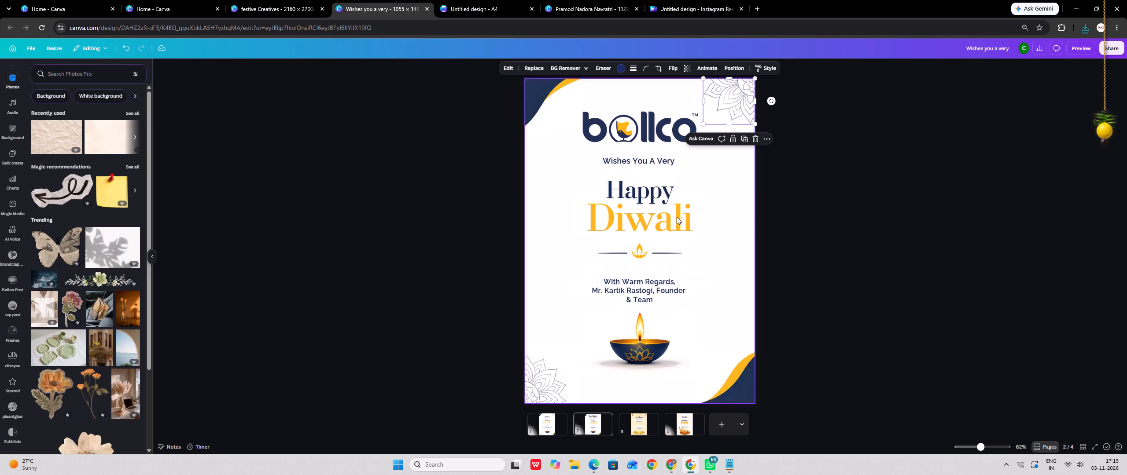
{"action": "left_click", "coordinate": [737, 98]}
{"action": "left_click", "coordinate": [736, 106]}
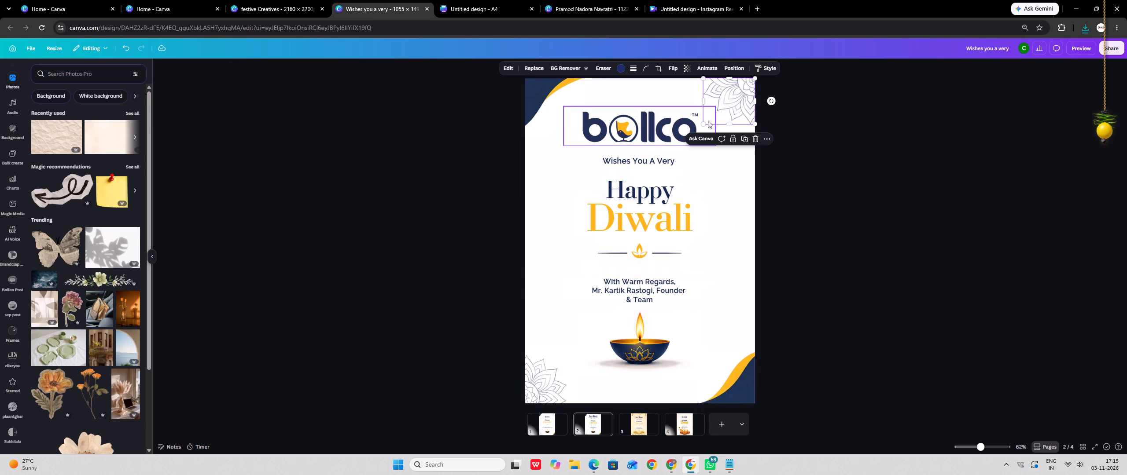
{"action": "left_click_drag", "start_coordinate": [704, 123], "coordinate": [712, 118]}
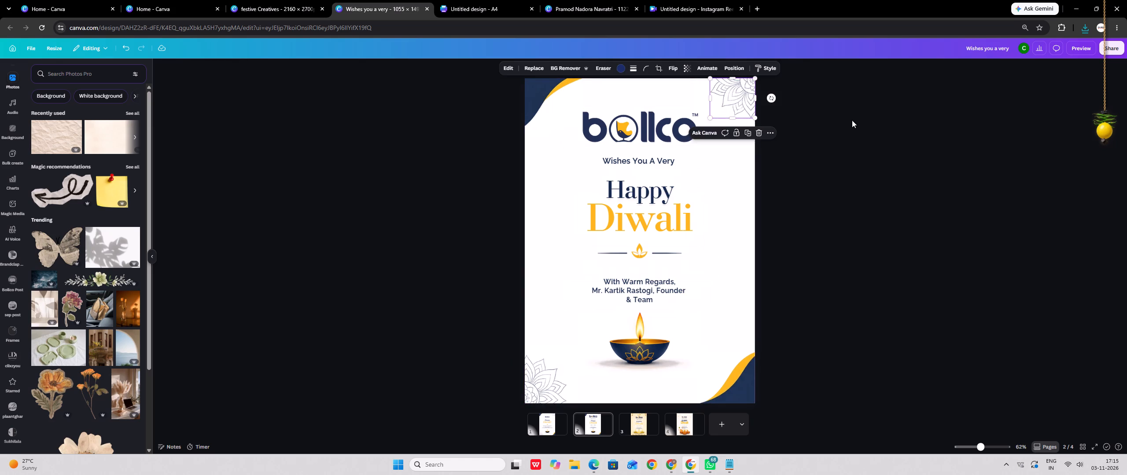
{"action": "double_click", "coordinate": [852, 120]}
{"action": "left_click", "coordinate": [666, 130]}
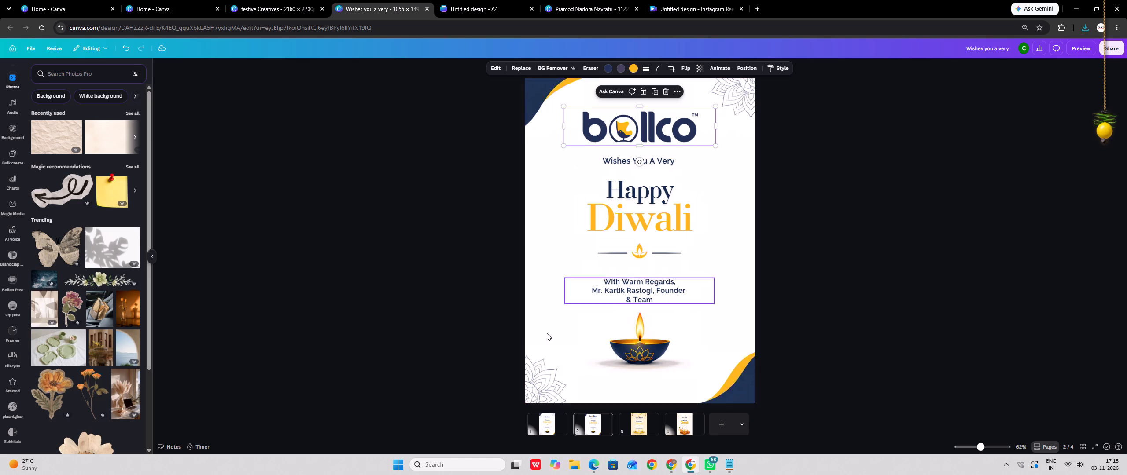
{"action": "left_click", "coordinate": [541, 391]}
{"action": "left_click", "coordinate": [727, 91]}
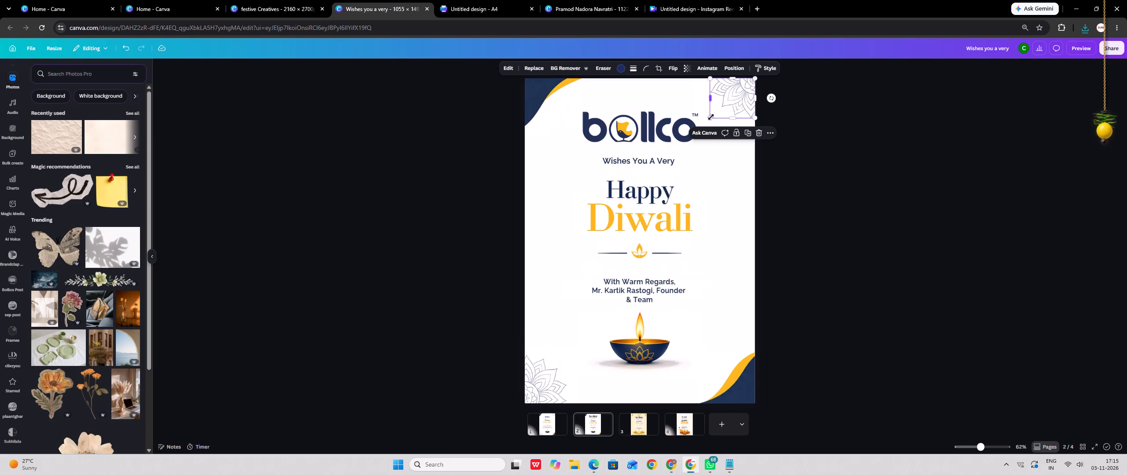
{"action": "left_click_drag", "start_coordinate": [711, 117], "coordinate": [710, 121]}
{"action": "left_click", "coordinate": [848, 129]}
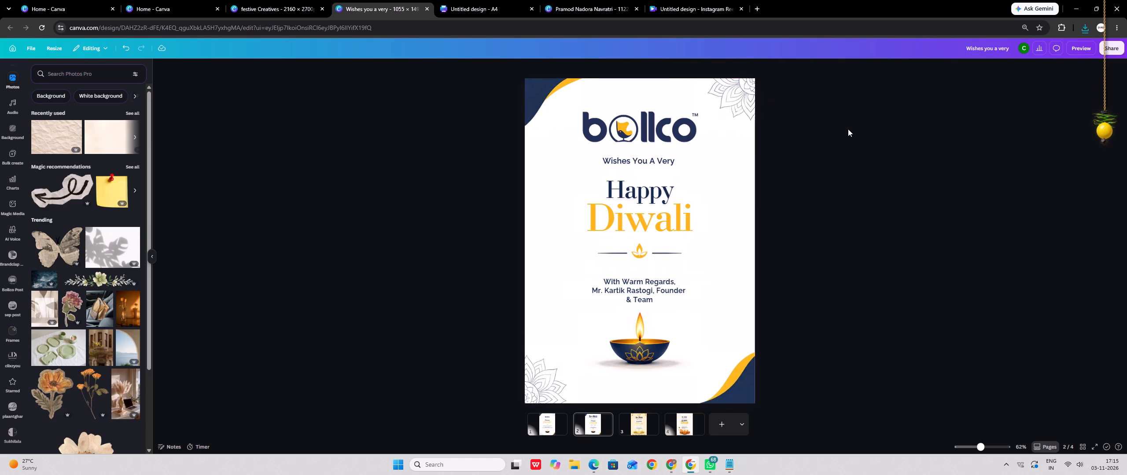
Align the logo, greeting texts, divider, sign-off and large diya on page 2 to a common horizontal centre.
{"action": "left_click", "coordinate": [628, 128]}
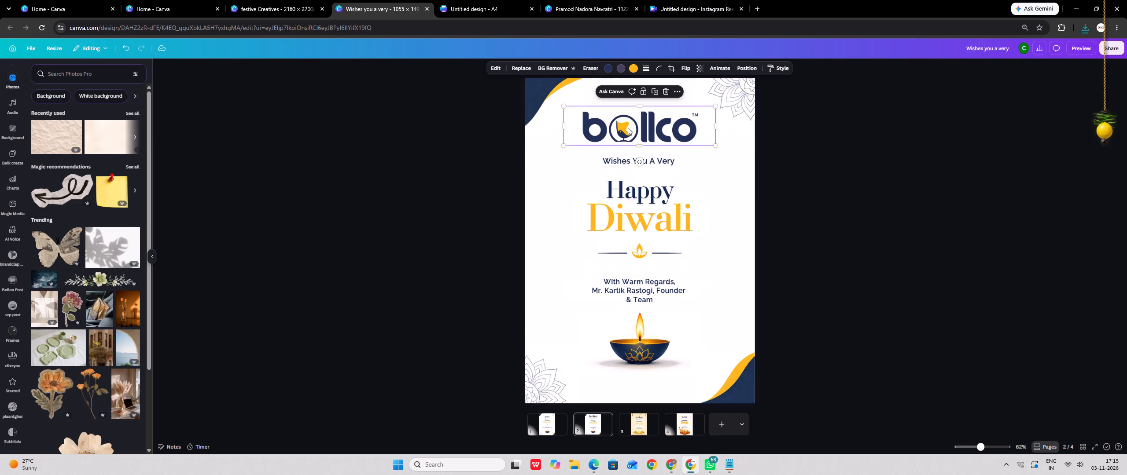
{"action": "left_click", "coordinate": [637, 159], "text": "shift"}
{"action": "left_click", "coordinate": [626, 159], "text": "shift"}
{"action": "left_click", "coordinate": [626, 190], "text": "shift"}
{"action": "left_click", "coordinate": [622, 219], "text": "shift"}
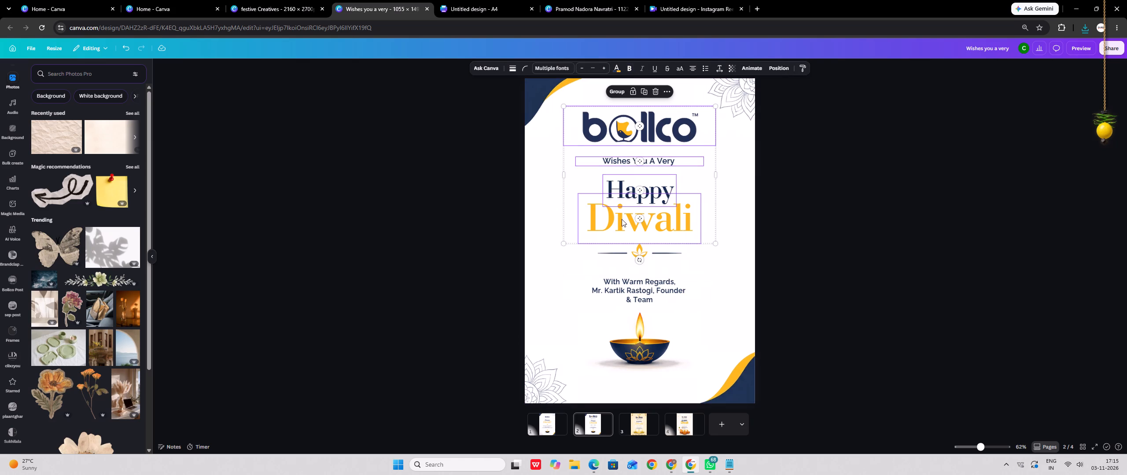
{"action": "left_click", "coordinate": [615, 256], "text": "shift"}
{"action": "left_click", "coordinate": [613, 287], "text": "shift"}
{"action": "left_click", "coordinate": [652, 350], "text": "shift"}
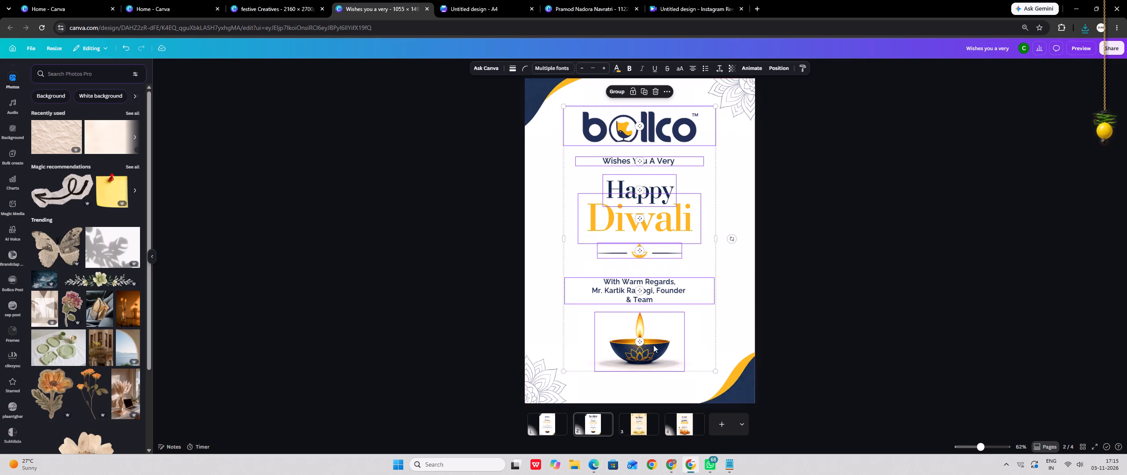
{"action": "left_click", "coordinate": [787, 66]}
{"action": "triple_click", "coordinate": [128, 175]}
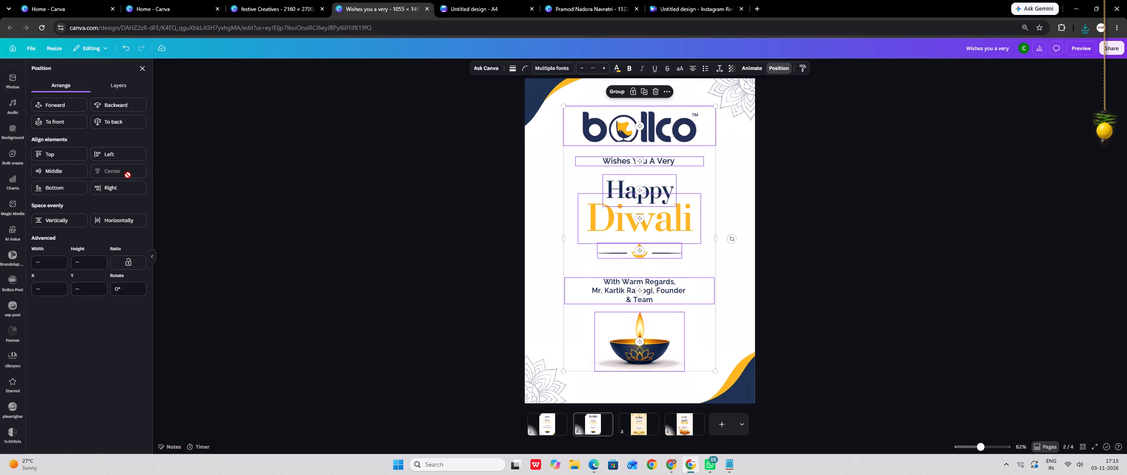
{"action": "left_click", "coordinate": [128, 175]}
{"action": "double_click", "coordinate": [329, 166]}
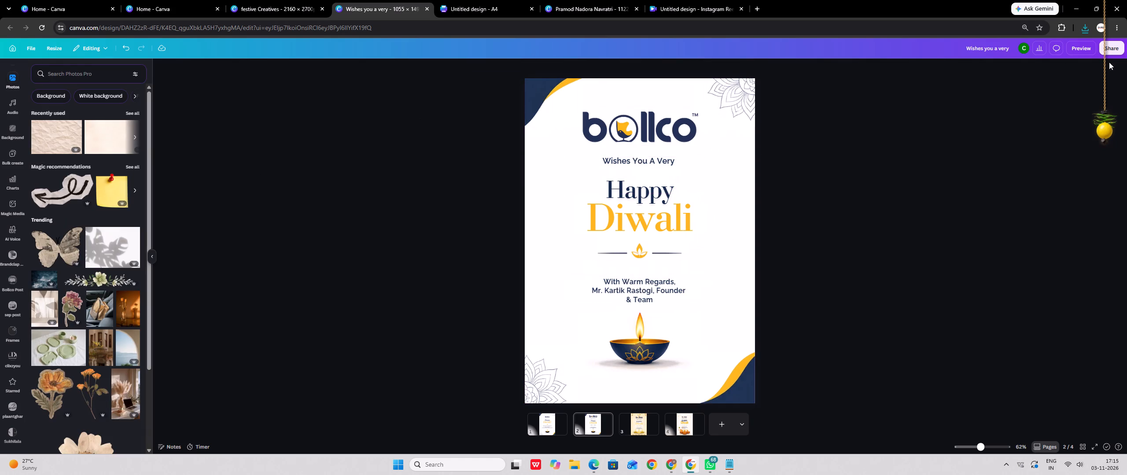
Set the download options for page 2 to PDF with the Print preset and the CMYK color profile.
{"action": "left_click", "coordinate": [1112, 46]}
{"action": "left_click", "coordinate": [1000, 212]}
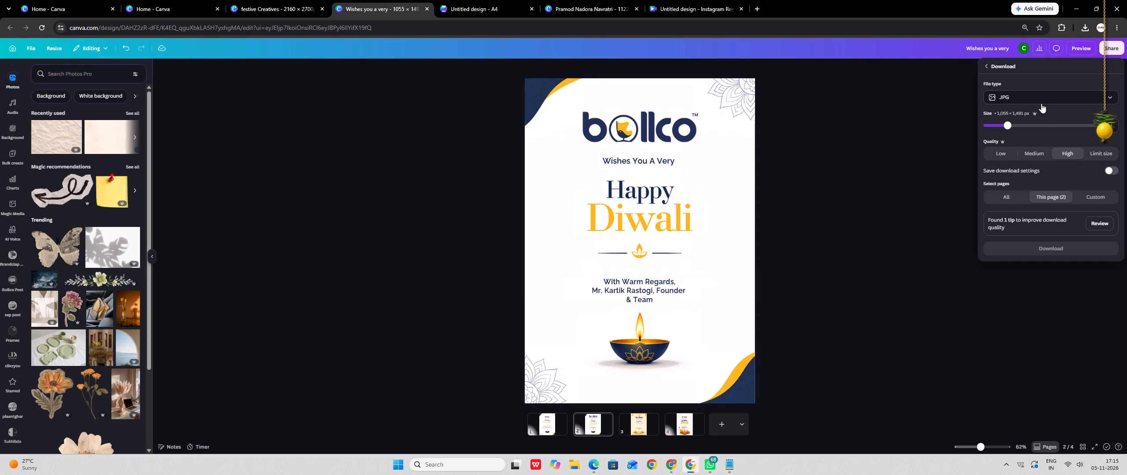
{"action": "left_click", "coordinate": [1041, 98]}
{"action": "left_click", "coordinate": [1028, 156]}
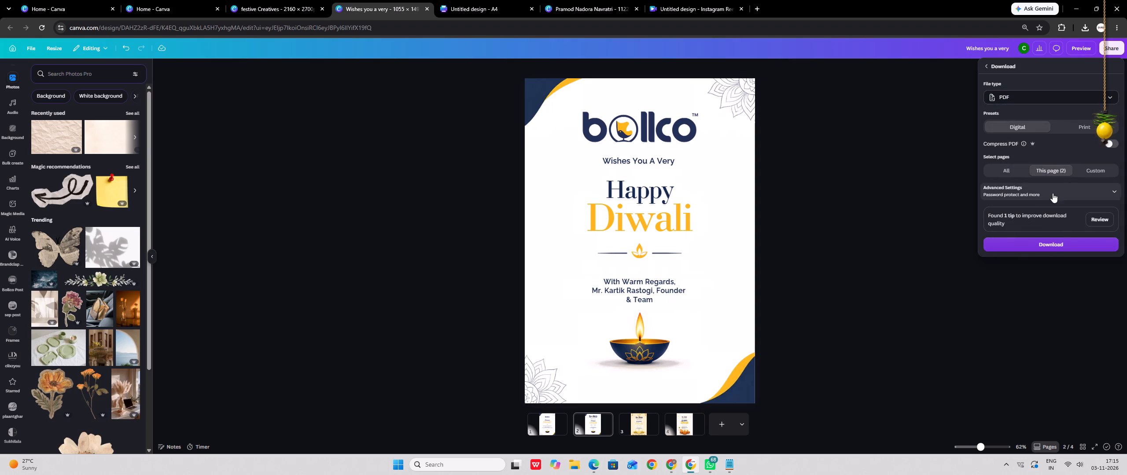
{"action": "left_click", "coordinate": [1077, 128]}
{"action": "left_click", "coordinate": [1032, 152]}
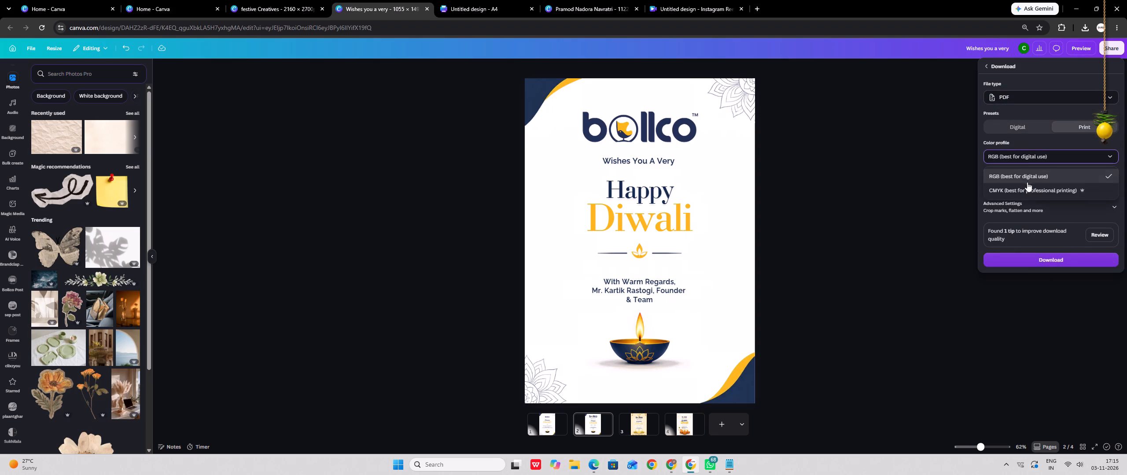
{"action": "left_click", "coordinate": [1029, 190]}
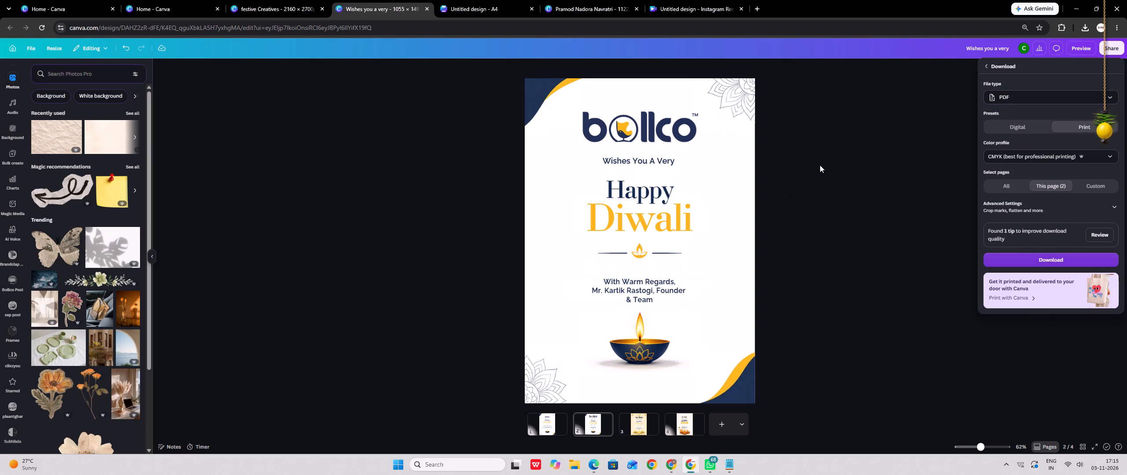
{"action": "left_click", "coordinate": [820, 165]}
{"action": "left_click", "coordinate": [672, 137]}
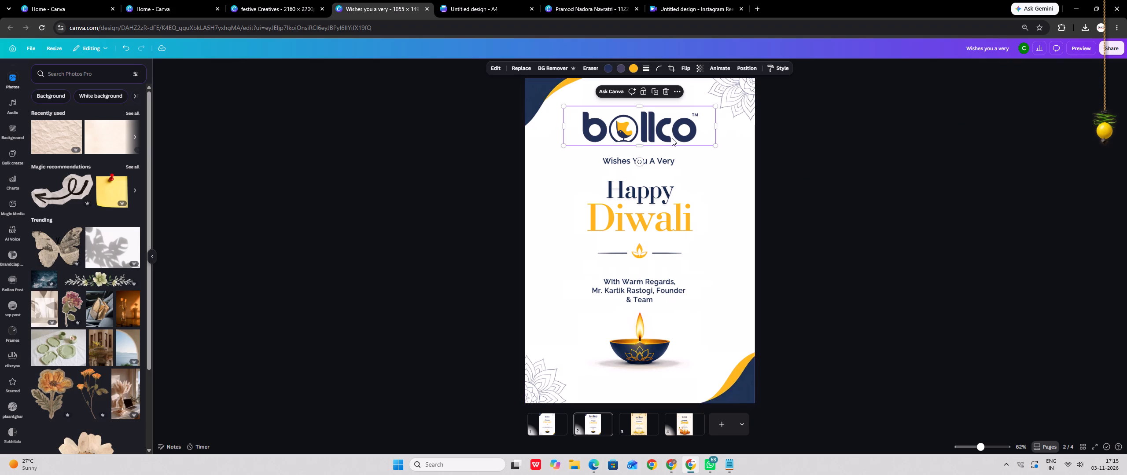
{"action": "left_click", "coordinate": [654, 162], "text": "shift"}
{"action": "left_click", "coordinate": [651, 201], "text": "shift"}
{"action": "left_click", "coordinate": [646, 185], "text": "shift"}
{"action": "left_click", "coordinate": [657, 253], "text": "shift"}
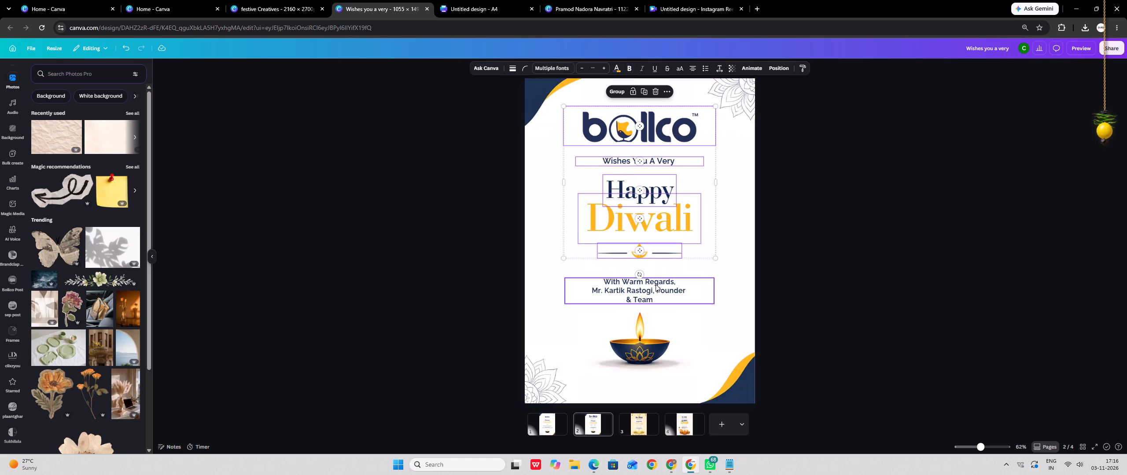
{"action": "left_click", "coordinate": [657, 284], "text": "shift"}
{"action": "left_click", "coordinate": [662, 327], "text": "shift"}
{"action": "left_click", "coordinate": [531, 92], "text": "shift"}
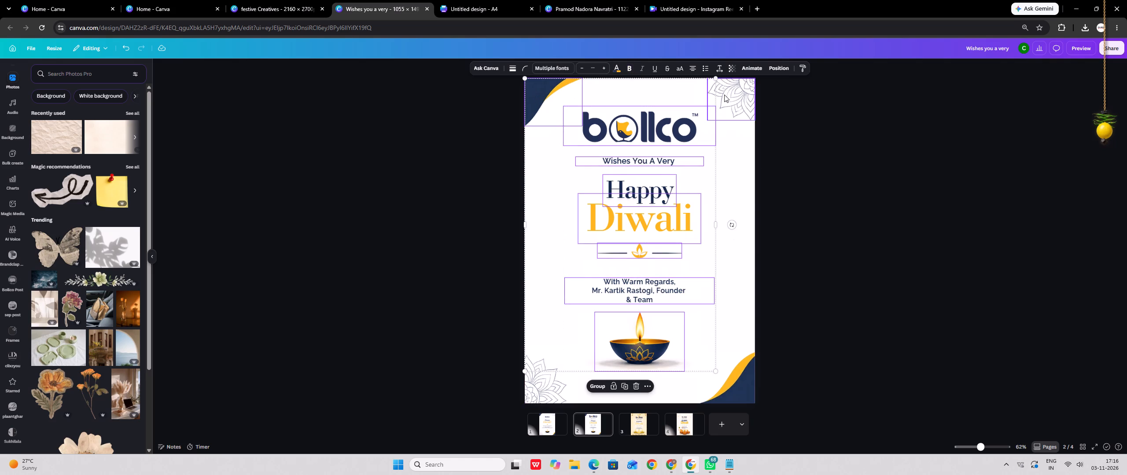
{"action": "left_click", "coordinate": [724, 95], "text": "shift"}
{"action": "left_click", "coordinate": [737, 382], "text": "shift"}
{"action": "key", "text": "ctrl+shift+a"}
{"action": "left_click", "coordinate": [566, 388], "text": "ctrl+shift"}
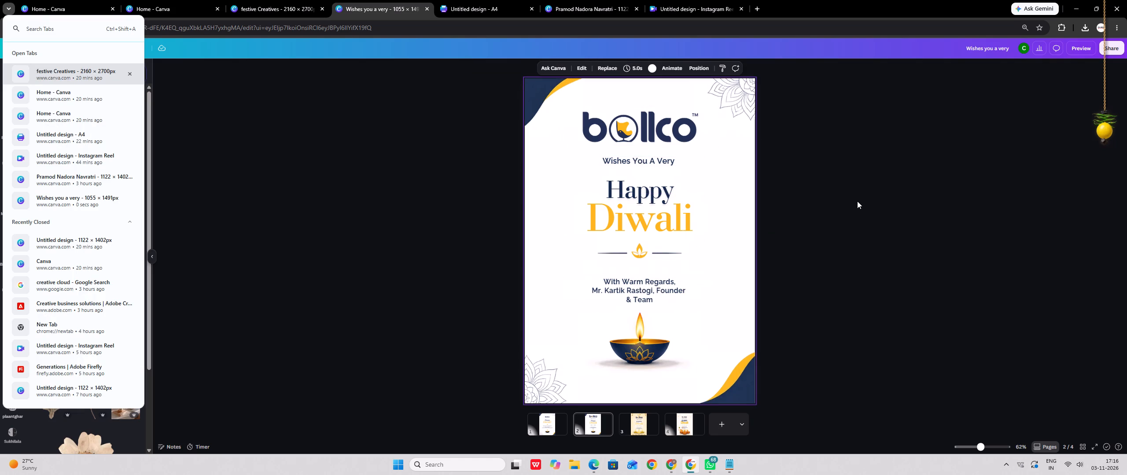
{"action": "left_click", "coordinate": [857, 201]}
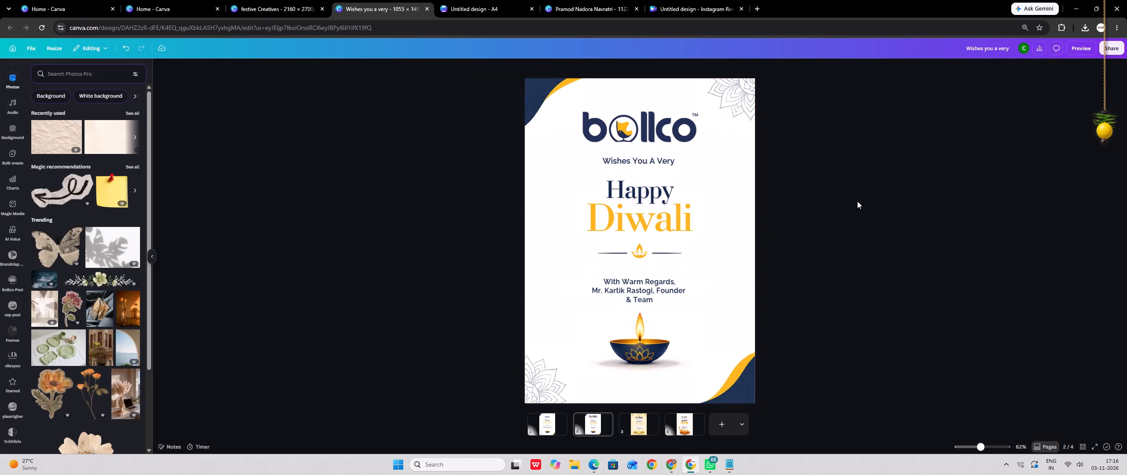
Select every element on page 2 and lock them all together.
{"action": "left_click", "coordinate": [647, 128]}
{"action": "key", "text": "ctrl+a"}
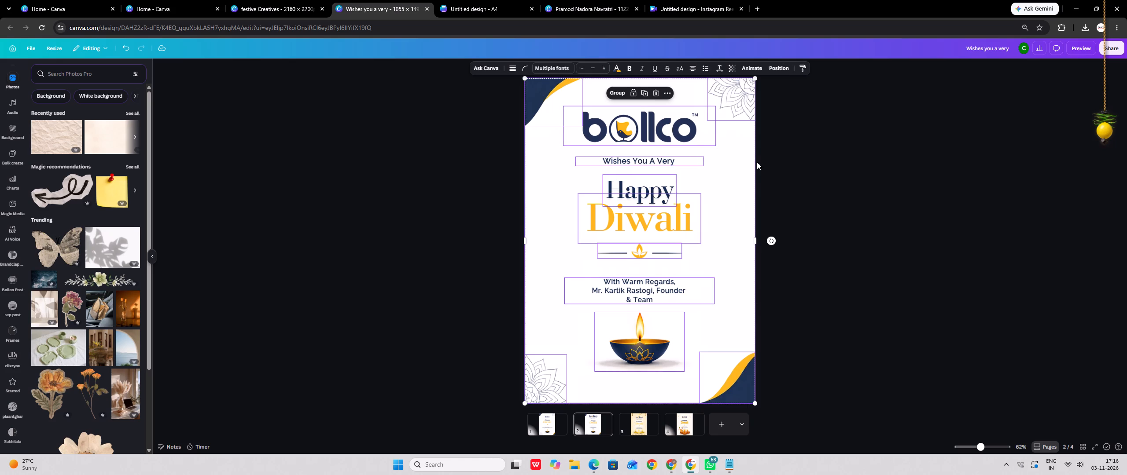
{"action": "left_click", "coordinate": [631, 92]}
{"action": "double_click", "coordinate": [943, 191]}
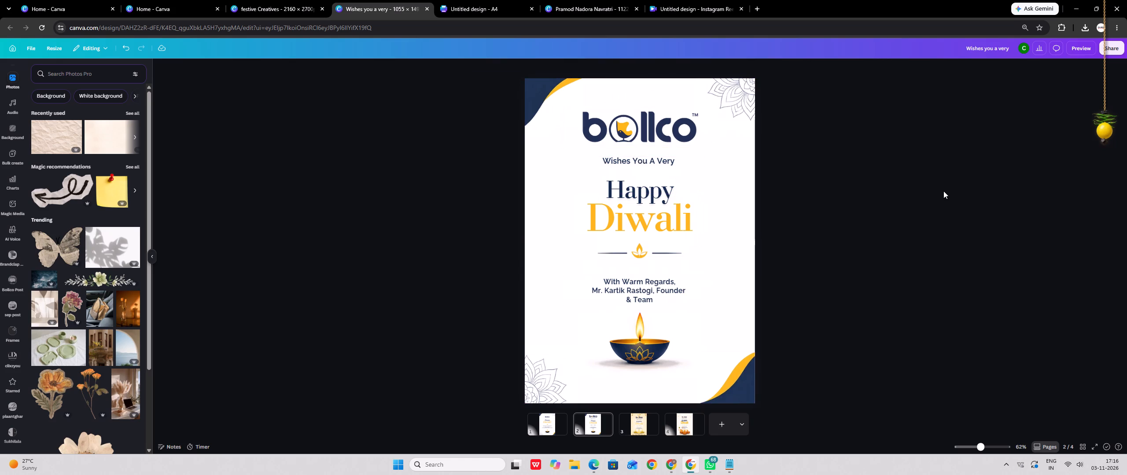
Download page 2 as a print PDF in CMYK, leaving the advanced options off.
{"action": "left_click", "coordinate": [1117, 48]}
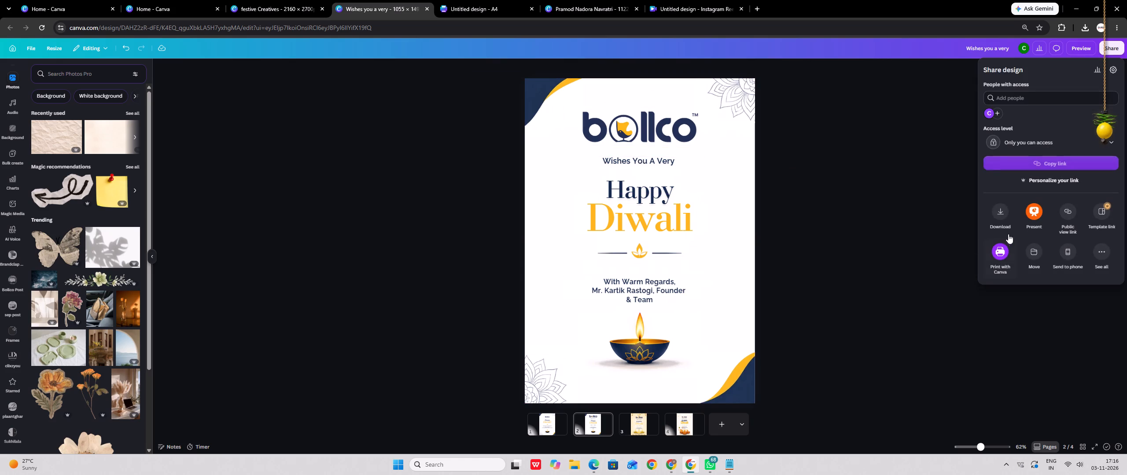
{"action": "left_click", "coordinate": [1006, 217]}
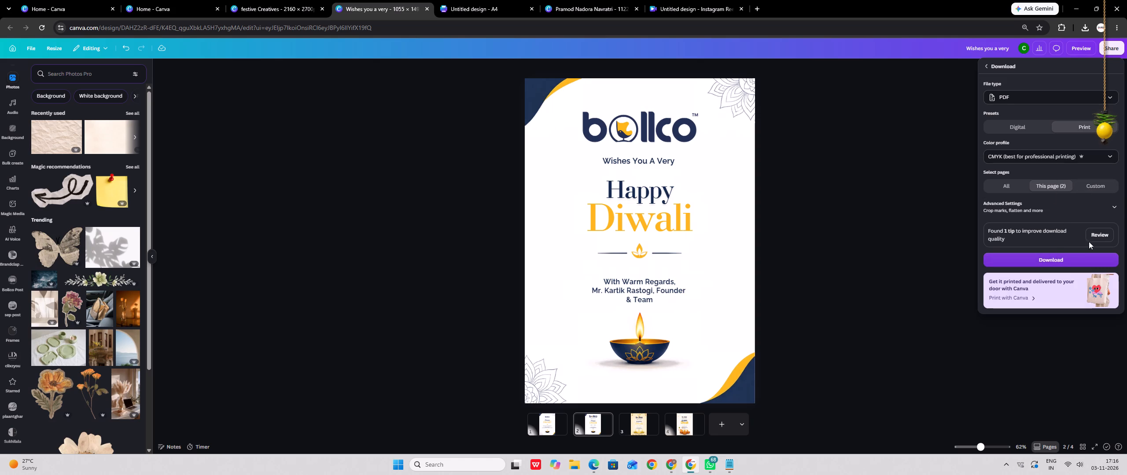
{"action": "left_click", "coordinate": [1118, 208]}
{"action": "left_click", "coordinate": [1046, 329]}
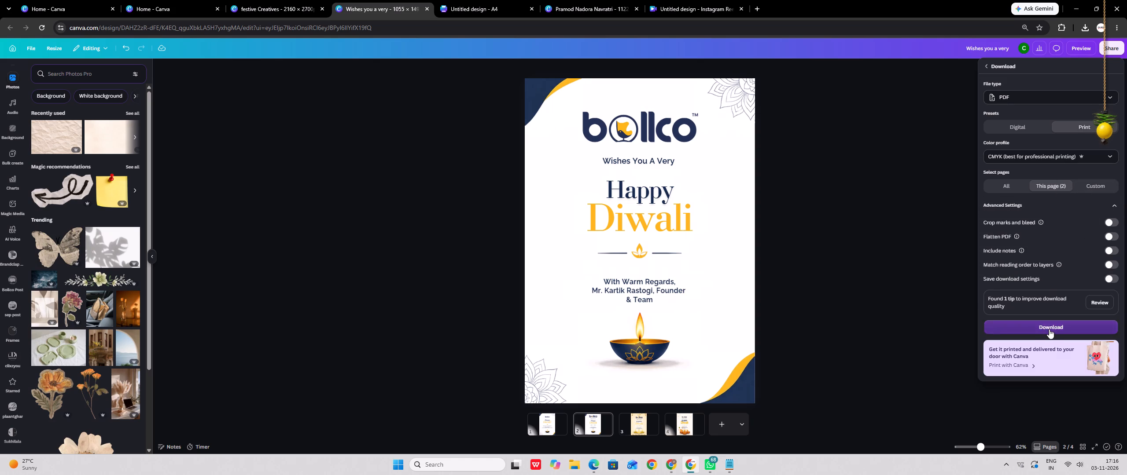
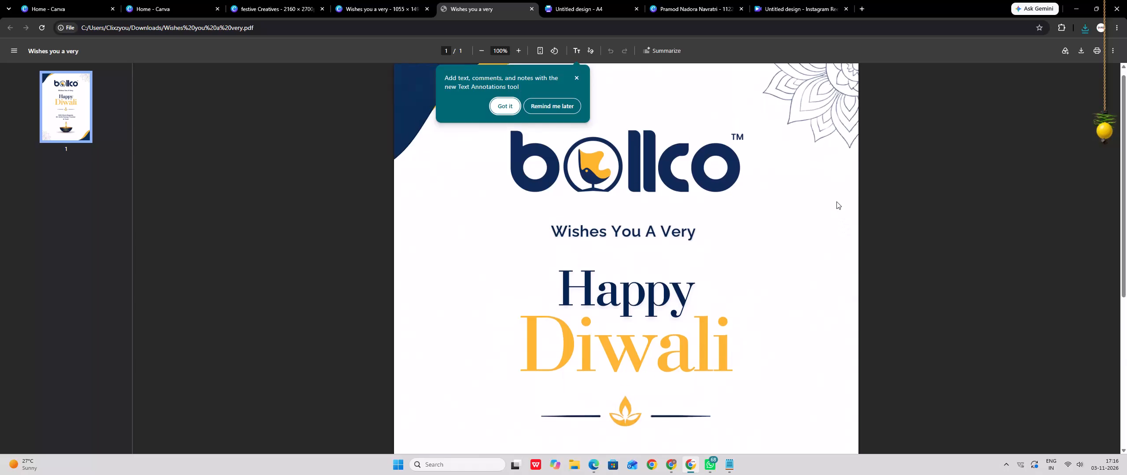
Review the downloaded Bollco Diwali greeting PDF from the logo down to the diya and corner decorations.
{"action": "scroll", "coordinate": [836, 201], "scroll_direction": "down", "scroll_amount": 5}
{"action": "scroll", "coordinate": [836, 201], "scroll_direction": "up", "scroll_amount": 3}
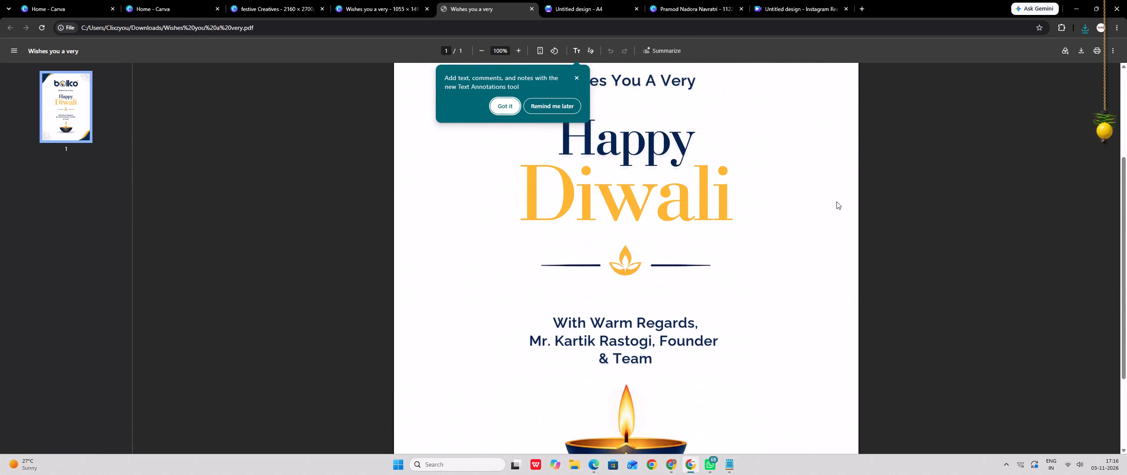
{"action": "scroll", "coordinate": [836, 201], "scroll_direction": "up", "scroll_amount": 2}
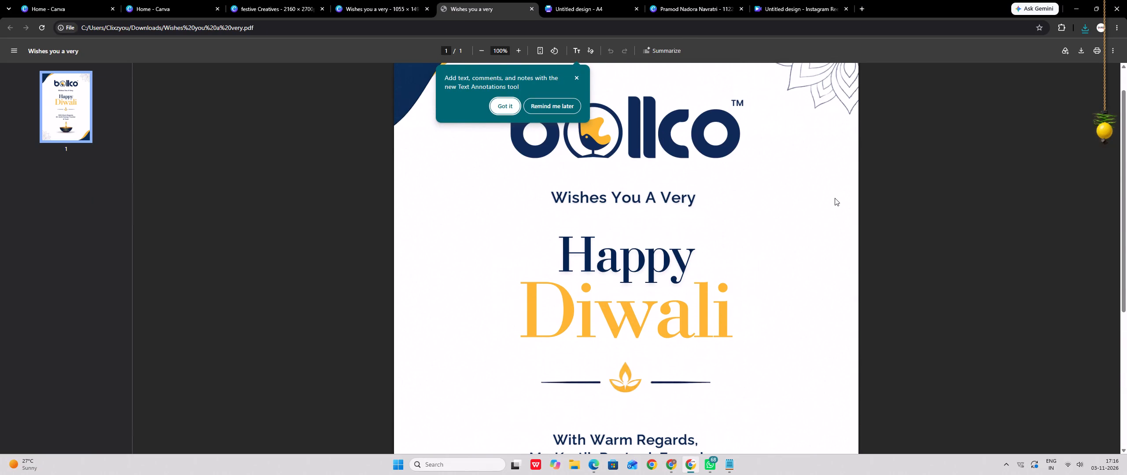
{"action": "scroll", "coordinate": [835, 198], "scroll_direction": "down", "scroll_amount": 4}
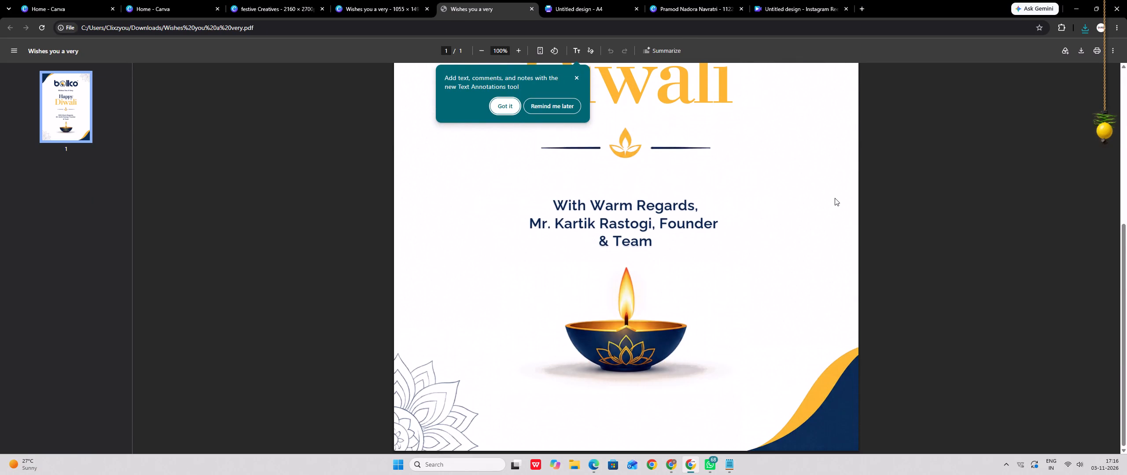
{"action": "scroll", "coordinate": [835, 198], "scroll_direction": "up", "scroll_amount": 6}
{"action": "scroll", "coordinate": [835, 198], "scroll_direction": "down", "scroll_amount": 1}
{"action": "scroll", "coordinate": [835, 198], "scroll_direction": "up", "scroll_amount": 6}
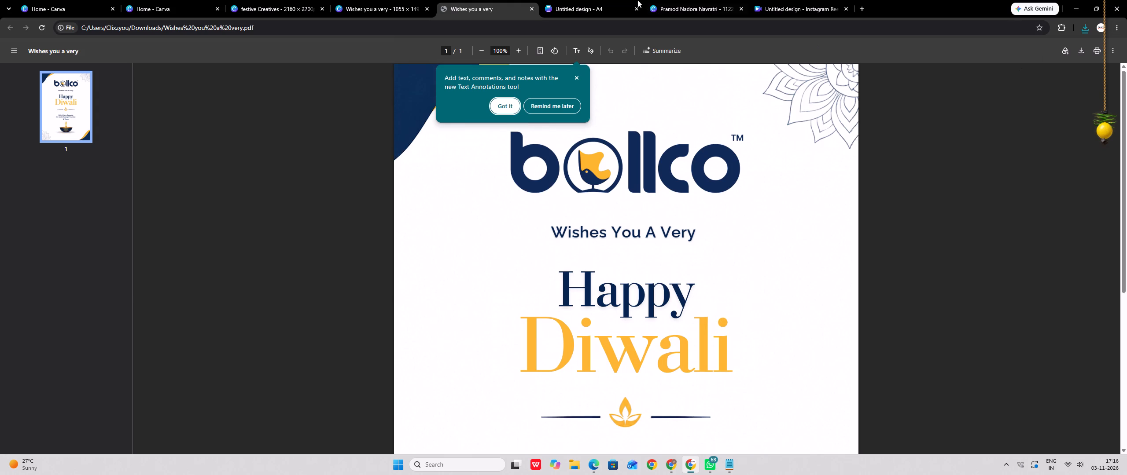
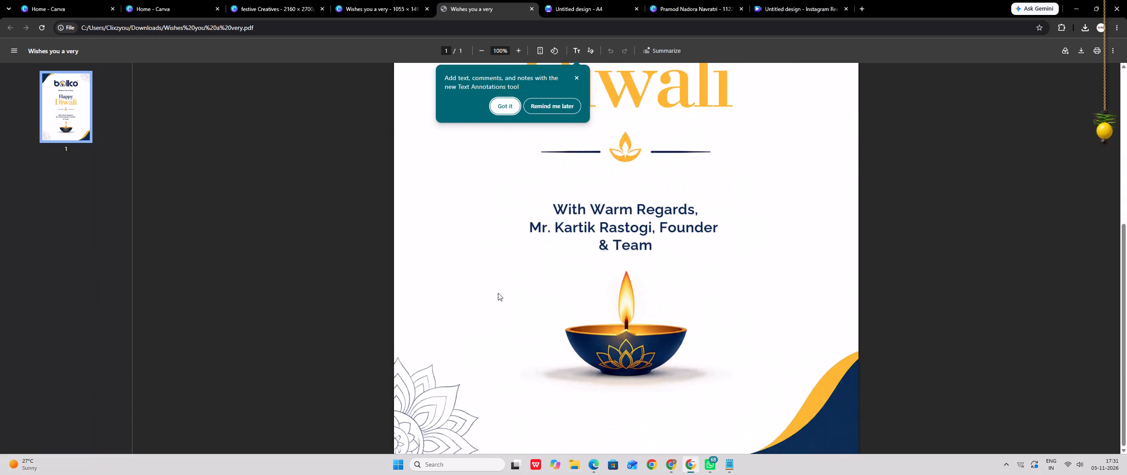
Re-examine the Bollco Diwali greeting PDF from the logo and heading down to the regards text, diya and corner decorations.
{"action": "scroll", "coordinate": [637, 268], "scroll_direction": "down", "scroll_amount": 1}
{"action": "scroll", "coordinate": [637, 268], "scroll_direction": "up", "scroll_amount": 1}
{"action": "scroll", "coordinate": [637, 268], "scroll_direction": "down", "scroll_amount": 2}
{"action": "scroll", "coordinate": [637, 267], "scroll_direction": "up", "scroll_amount": 10}
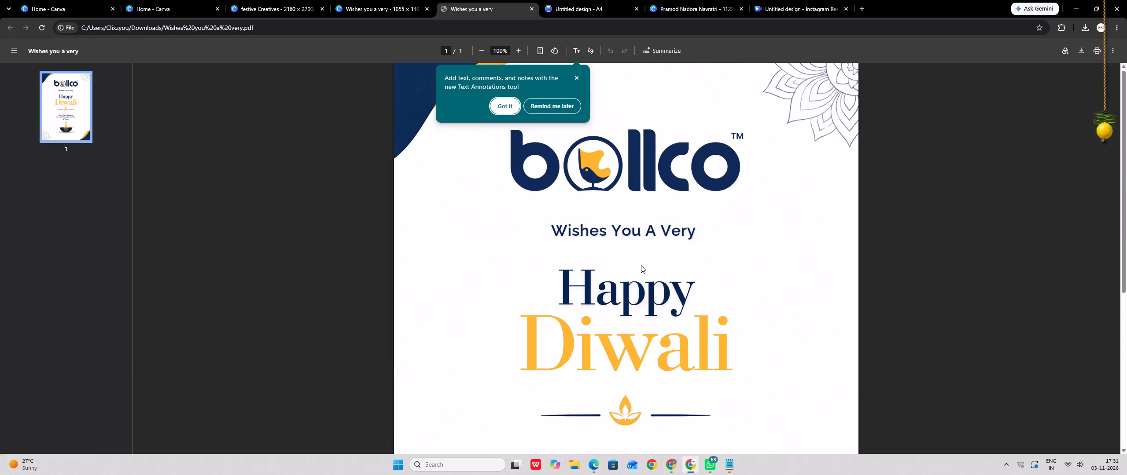
{"action": "scroll", "coordinate": [641, 265], "scroll_direction": "up", "scroll_amount": 1}
{"action": "scroll", "coordinate": [640, 219], "scroll_direction": "up", "scroll_amount": 1}
{"action": "scroll", "coordinate": [640, 219], "scroll_direction": "down", "scroll_amount": 1}
{"action": "scroll", "coordinate": [640, 219], "scroll_direction": "up", "scroll_amount": 1}
{"action": "scroll", "coordinate": [640, 219], "scroll_direction": "down", "scroll_amount": 1}
{"action": "scroll", "coordinate": [640, 219], "scroll_direction": "up", "scroll_amount": 1}
{"action": "scroll", "coordinate": [640, 219], "scroll_direction": "down", "scroll_amount": 1}
{"action": "scroll", "coordinate": [654, 281], "scroll_direction": "down", "scroll_amount": 2}
{"action": "scroll", "coordinate": [654, 281], "scroll_direction": "up", "scroll_amount": 1}
{"action": "scroll", "coordinate": [654, 281], "scroll_direction": "down", "scroll_amount": 1}
{"action": "scroll", "coordinate": [654, 281], "scroll_direction": "up", "scroll_amount": 1}
{"action": "scroll", "coordinate": [654, 281], "scroll_direction": "down", "scroll_amount": 1}
{"action": "scroll", "coordinate": [836, 261], "scroll_direction": "down", "scroll_amount": 6}
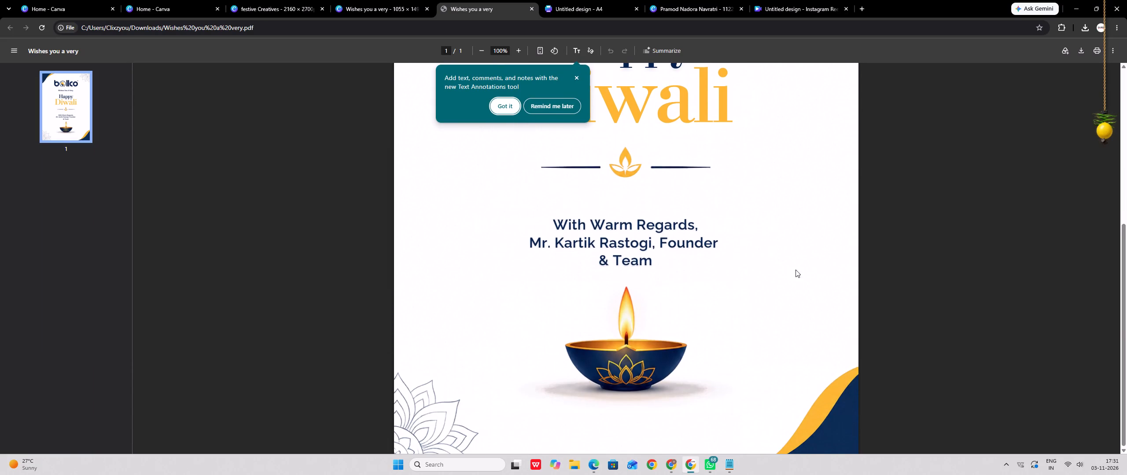
{"action": "scroll", "coordinate": [668, 313], "scroll_direction": "down", "scroll_amount": 5}
{"action": "scroll", "coordinate": [670, 322], "scroll_direction": "up", "scroll_amount": 3}
{"action": "scroll", "coordinate": [911, 168], "scroll_direction": "down", "scroll_amount": 1}
{"action": "scroll", "coordinate": [911, 168], "scroll_direction": "up", "scroll_amount": 4}
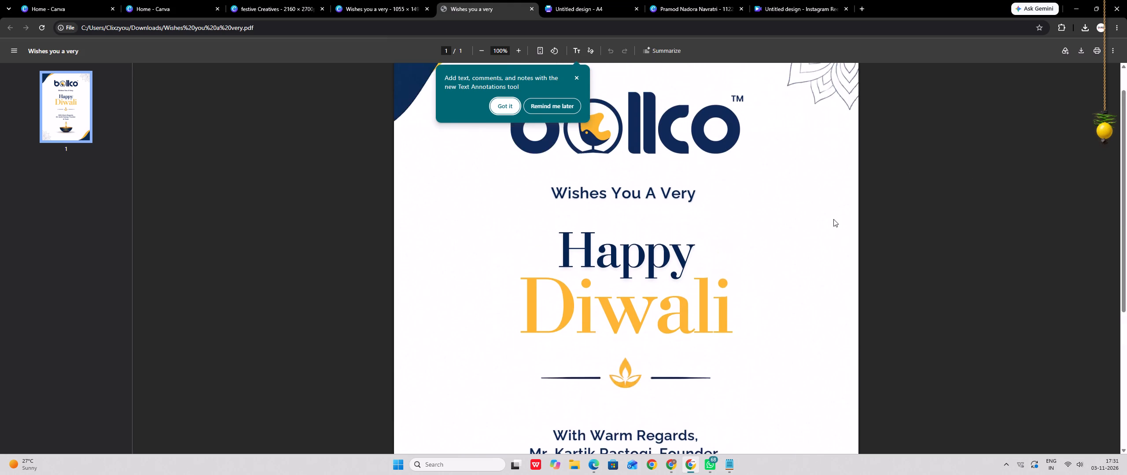
{"action": "scroll", "coordinate": [833, 219], "scroll_direction": "up", "scroll_amount": 2}
{"action": "left_click", "coordinate": [1106, 127]}
{"action": "left_click", "coordinate": [1106, 127]}
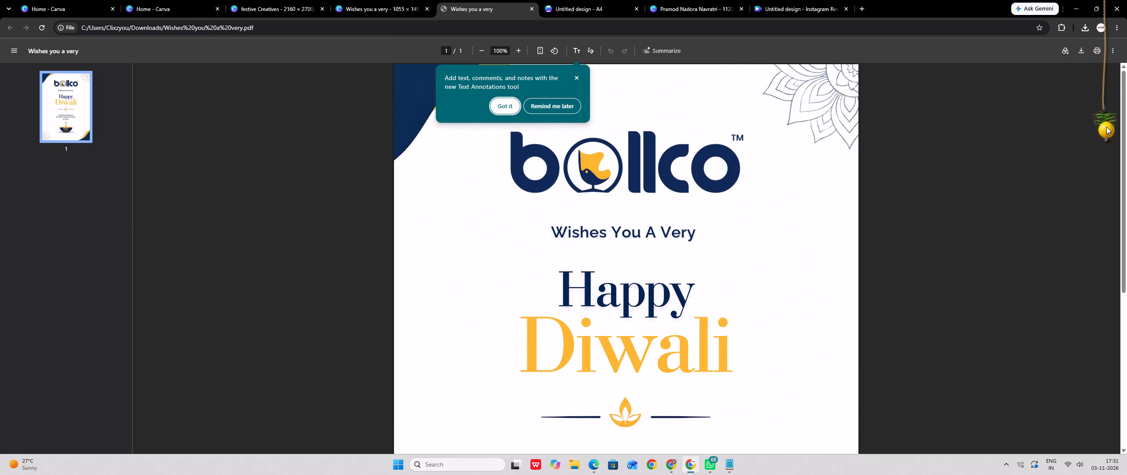
{"action": "left_click", "coordinate": [567, 0]}
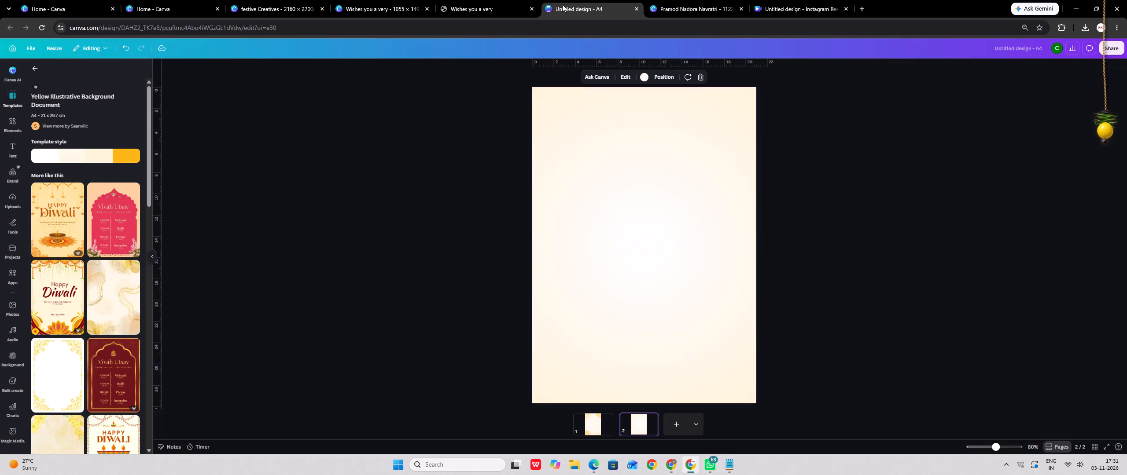
{"action": "left_click", "coordinate": [720, 0]}
{"action": "left_click", "coordinate": [814, 0]}
{"action": "left_click", "coordinate": [683, 0]}
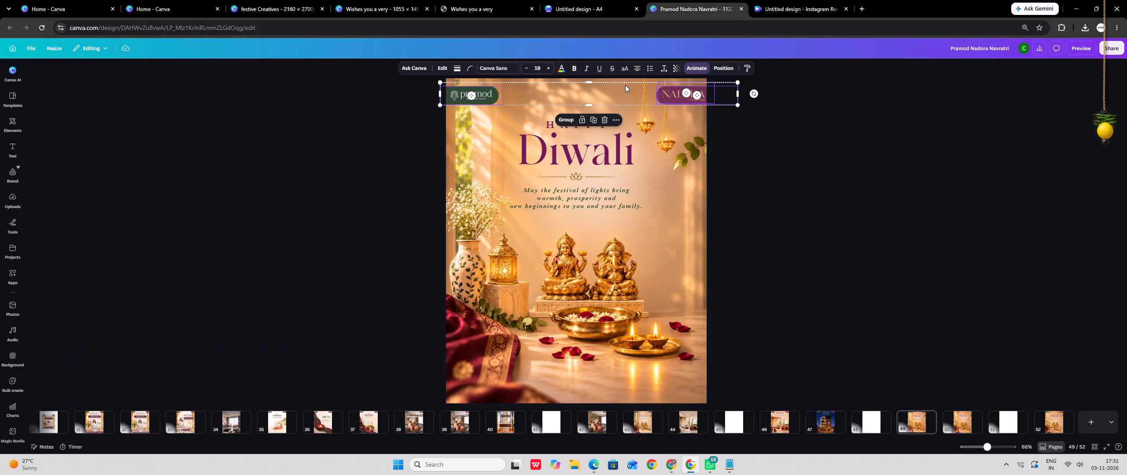
{"action": "left_click", "coordinate": [833, 129]}
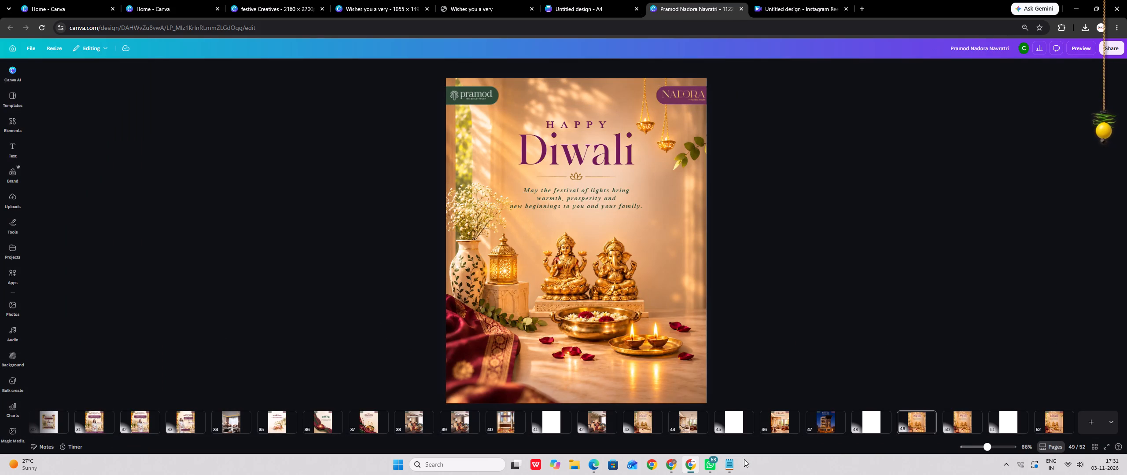
{"action": "left_click_drag", "start_coordinate": [743, 436], "coordinate": [785, 438]}
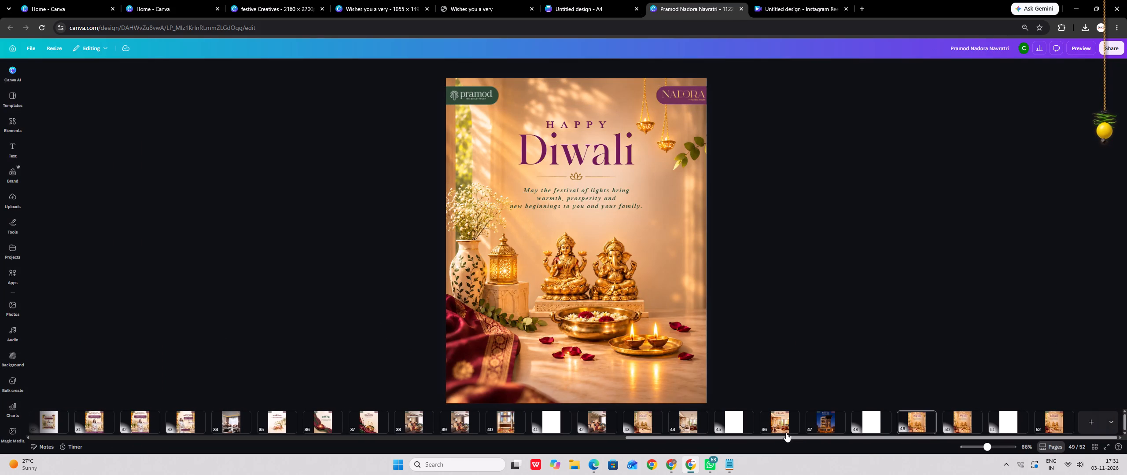
{"action": "left_click", "coordinate": [786, 431]}
{"action": "left_click", "coordinate": [914, 426]}
{"action": "left_click", "coordinate": [922, 375]}
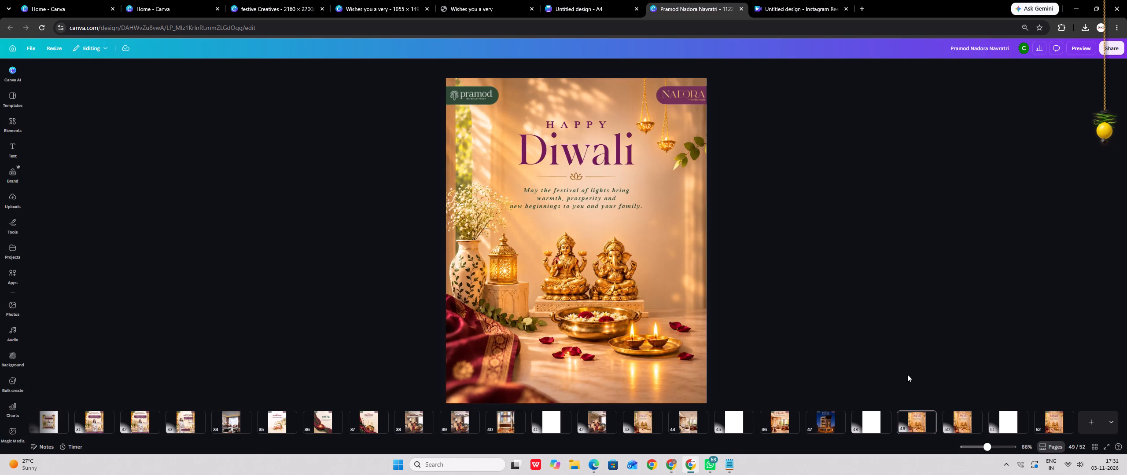
{"action": "left_click", "coordinate": [907, 374]}
{"action": "left_click", "coordinate": [965, 414]}
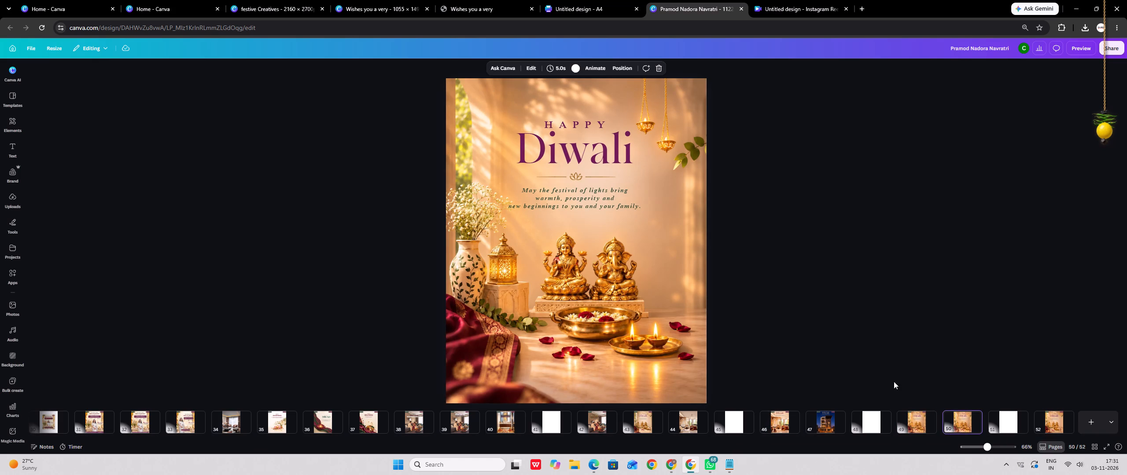
{"action": "left_click", "coordinate": [884, 359]}
{"action": "left_click", "coordinate": [1057, 418]}
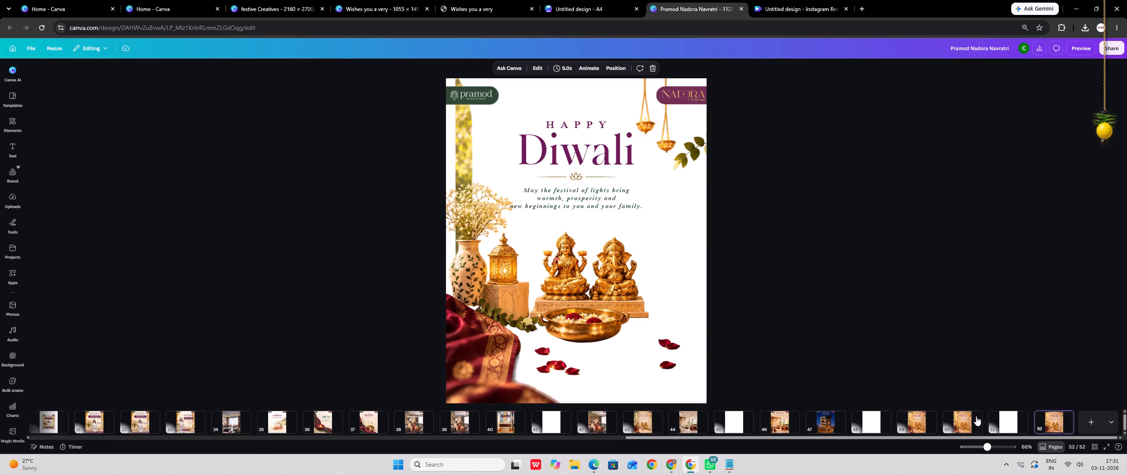
{"action": "left_click", "coordinate": [956, 416]}
{"action": "left_click", "coordinate": [915, 417]}
{"action": "left_click", "coordinate": [925, 362]}
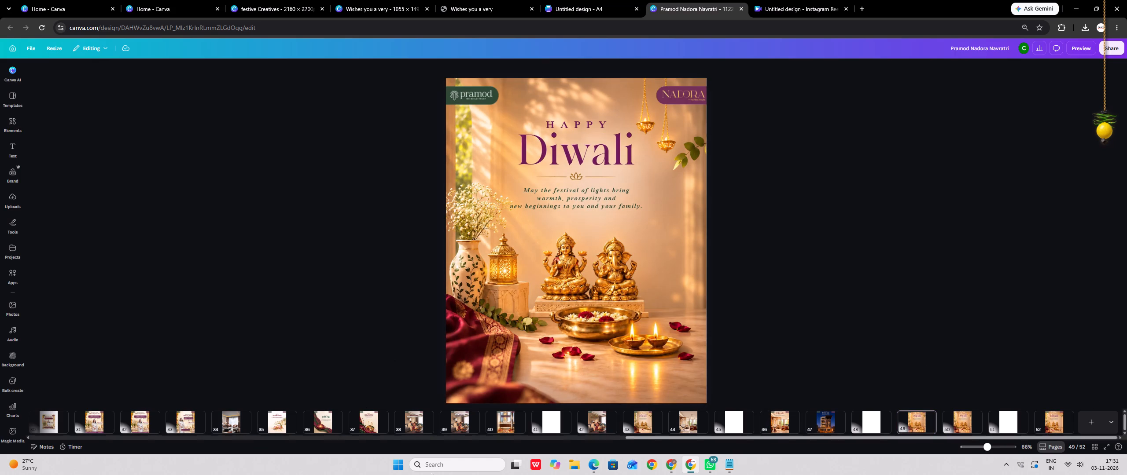
Examine the Bhai Dooj creatives on pages 37 to 39 and the lotus-diya Diwali creative on page 36.
{"action": "left_click", "coordinate": [452, 424]}
{"action": "left_click", "coordinate": [399, 423]}
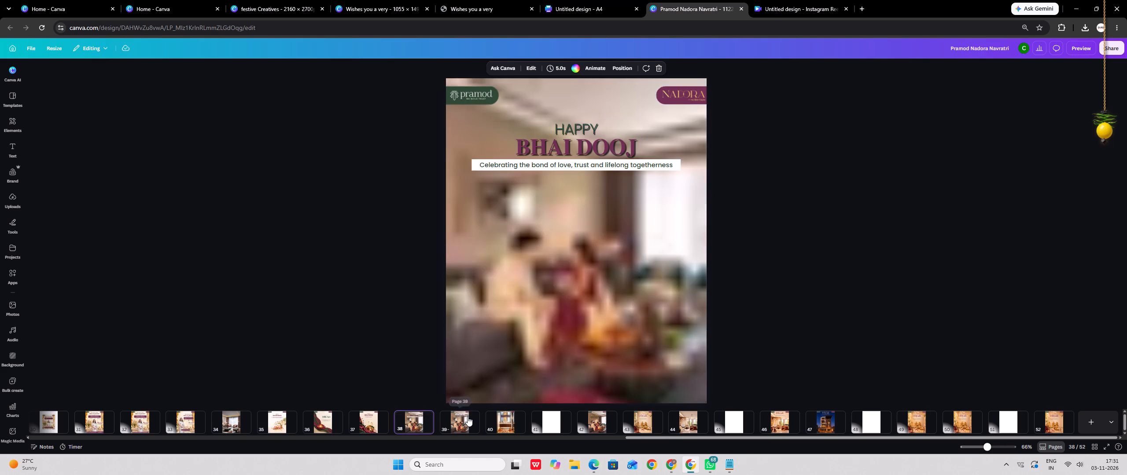
{"action": "left_click", "coordinate": [456, 418]}
{"action": "left_click", "coordinate": [419, 421]}
{"action": "left_click", "coordinate": [407, 366]}
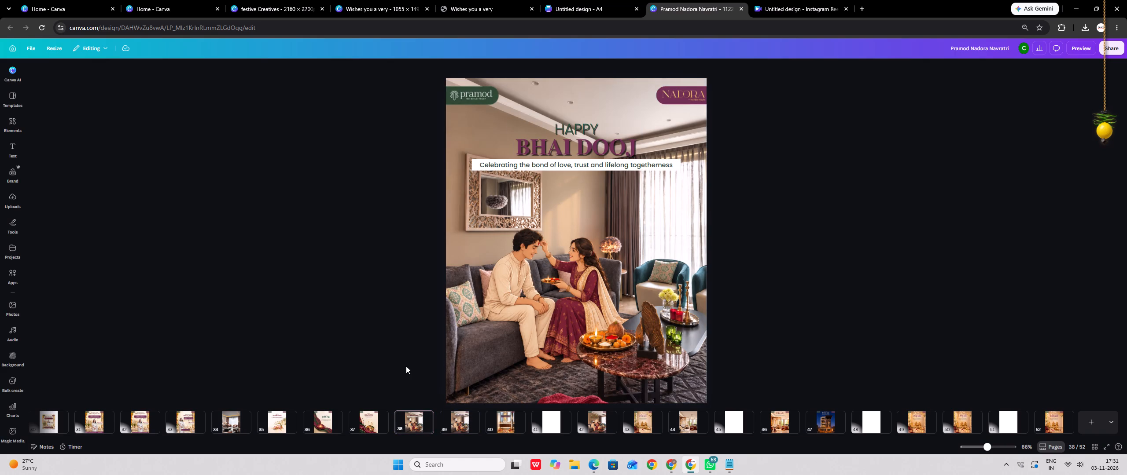
{"action": "left_click", "coordinate": [816, 287]}
{"action": "left_click", "coordinate": [359, 421]}
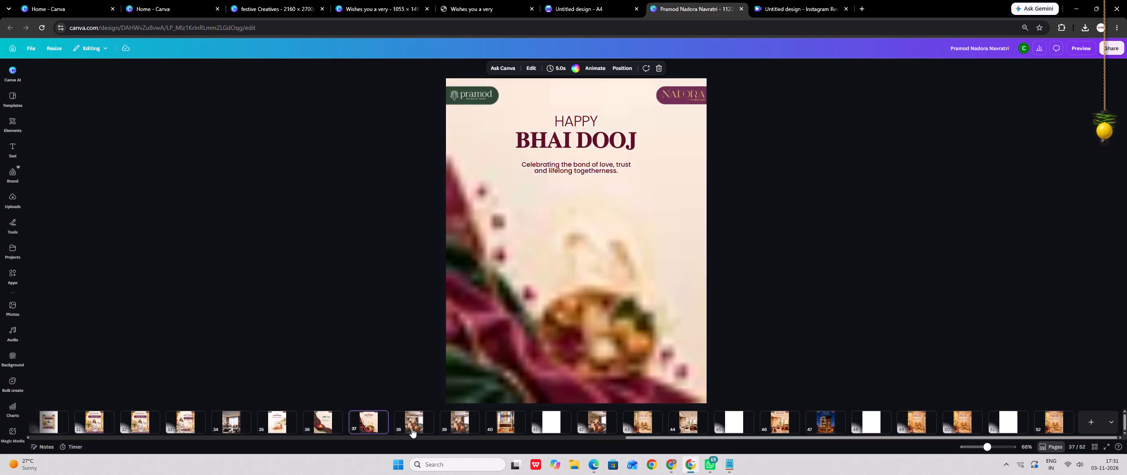
{"action": "left_click", "coordinate": [412, 428]}
{"action": "left_click", "coordinate": [382, 381]}
{"action": "left_click", "coordinate": [331, 422]}
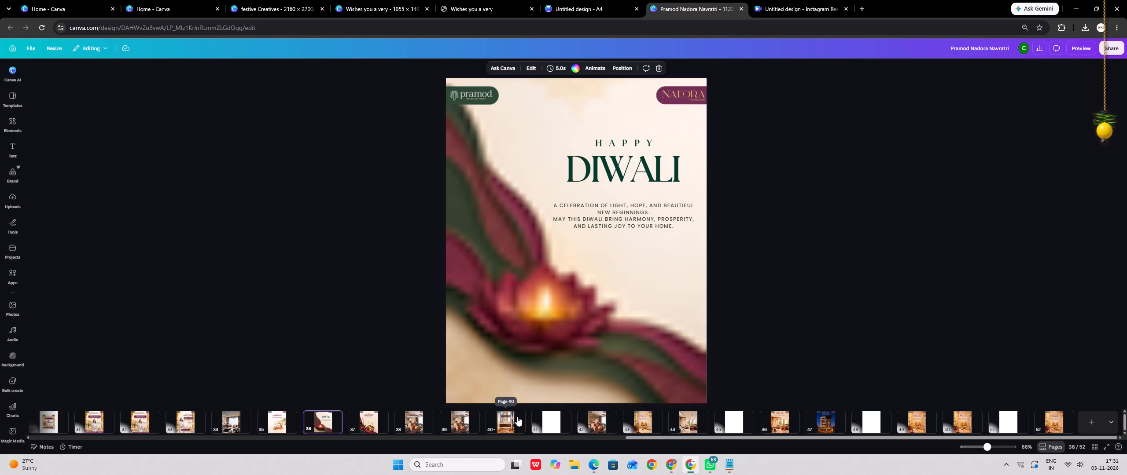
{"action": "double_click", "coordinate": [762, 347]}
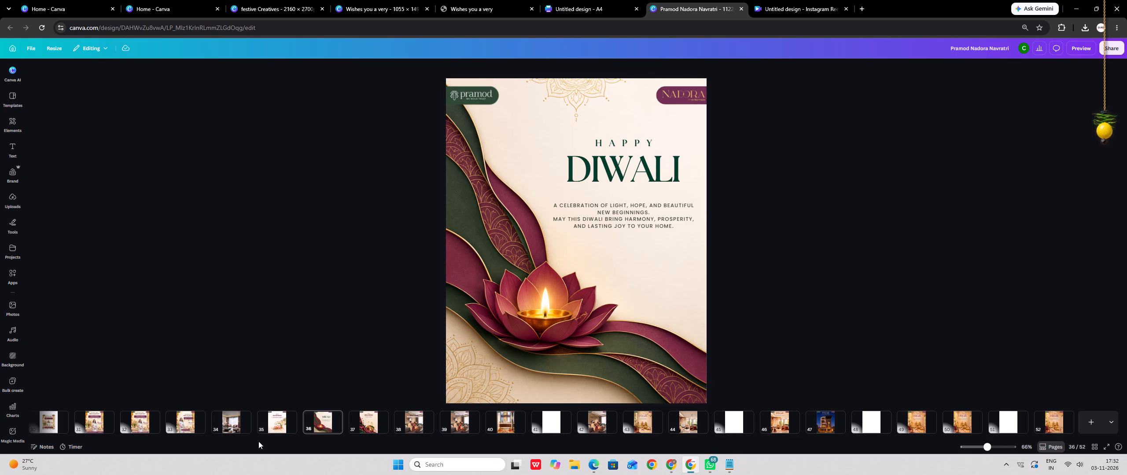
{"action": "left_click", "coordinate": [375, 428]}
{"action": "double_click", "coordinate": [787, 309]}
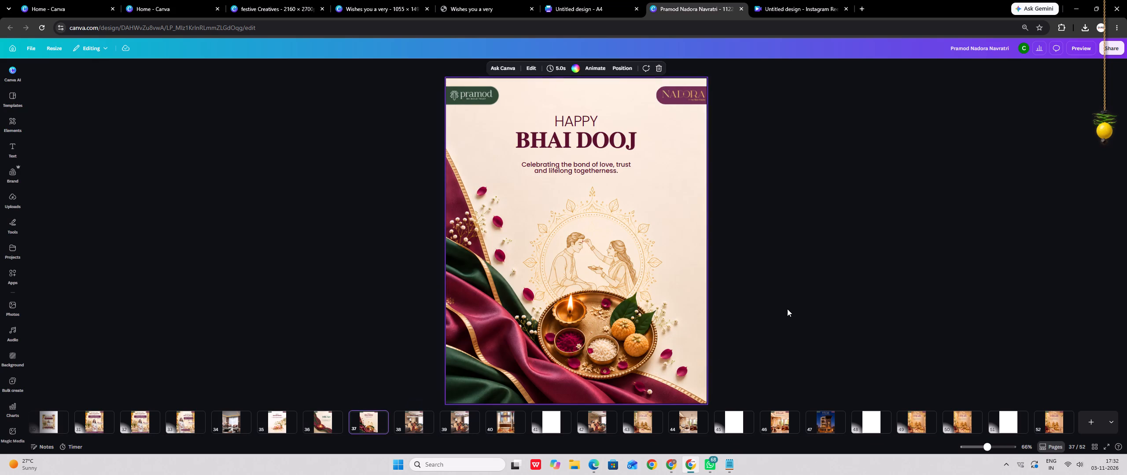
{"action": "left_click", "coordinate": [413, 426]}
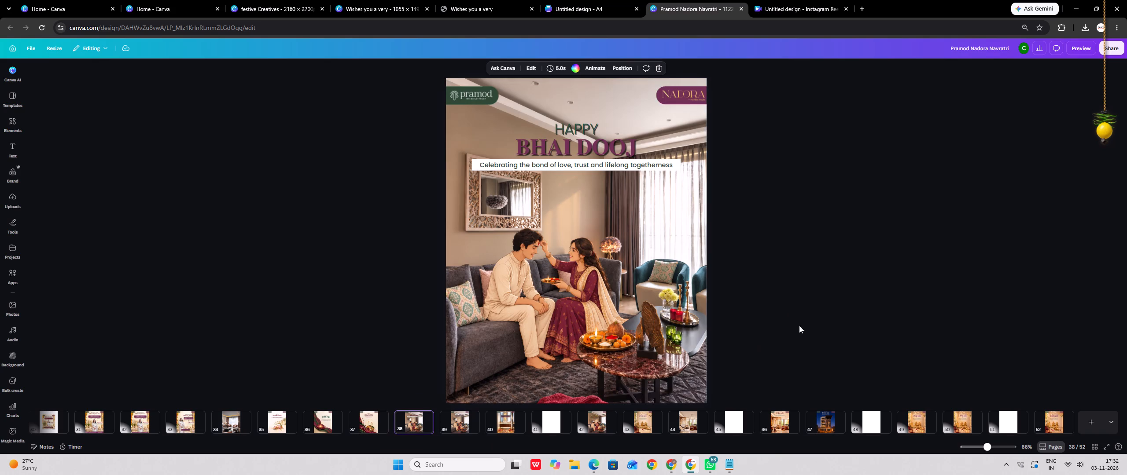
{"action": "left_click", "coordinate": [814, 313]}
Examine the living-room interior on page 44 and the Diwali creatives on pages 46 and 47.
{"action": "left_click", "coordinate": [686, 422]}
{"action": "left_click", "coordinate": [799, 342]}
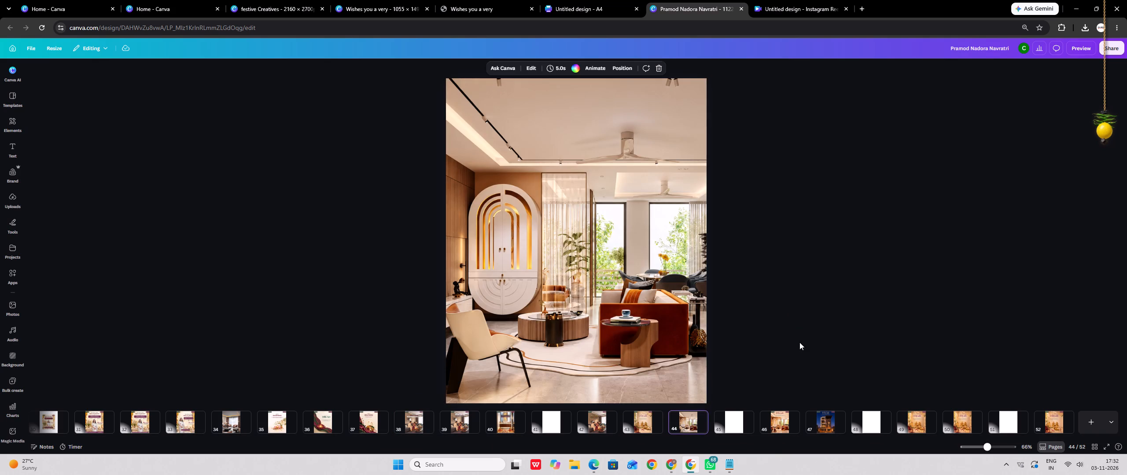
{"action": "left_click", "coordinate": [794, 417]}
{"action": "left_click", "coordinate": [827, 423]}
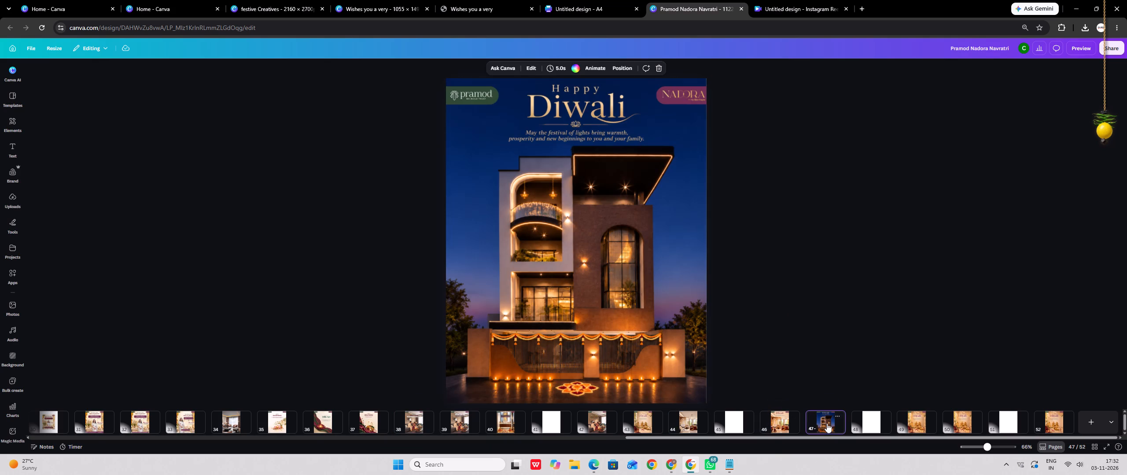
{"action": "left_click", "coordinate": [801, 351]}
Open the festive free-consultation creative on page 20 from the all-pages overview.
{"action": "left_click", "coordinate": [1092, 446]}
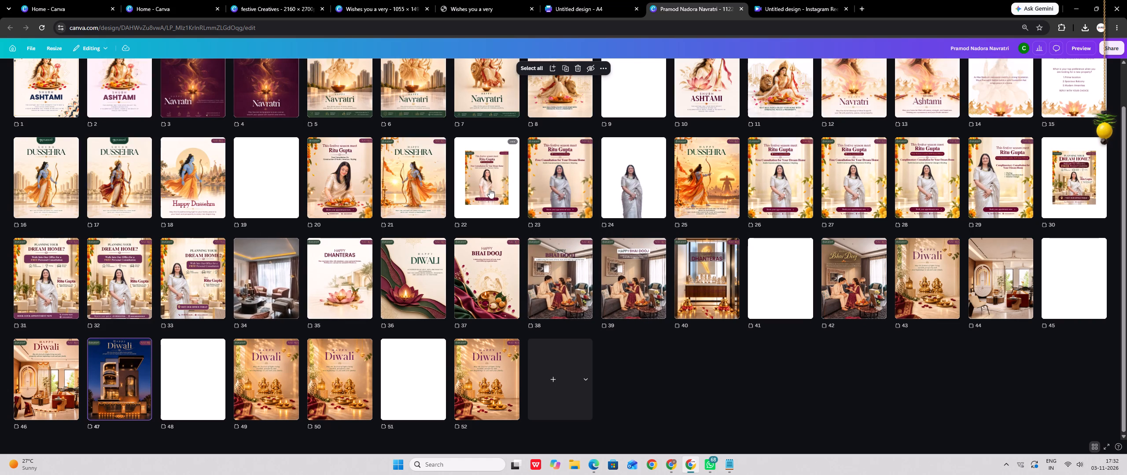
{"action": "double_click", "coordinate": [314, 197]}
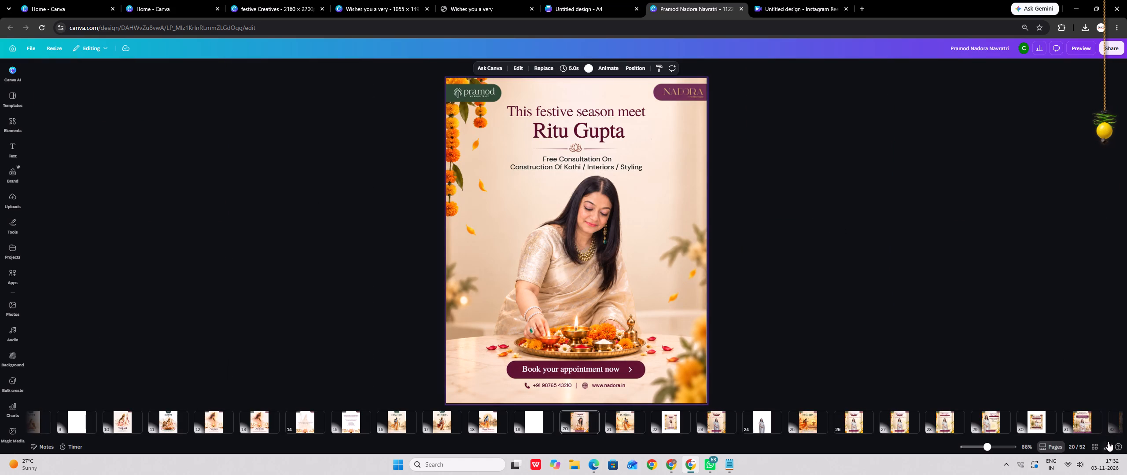
Return to the overview of all pages and examine the Navratri, Dussehra, Dhanteras, Bhai Dooj and Diwali creatives.
{"action": "left_click", "coordinate": [1094, 444]}
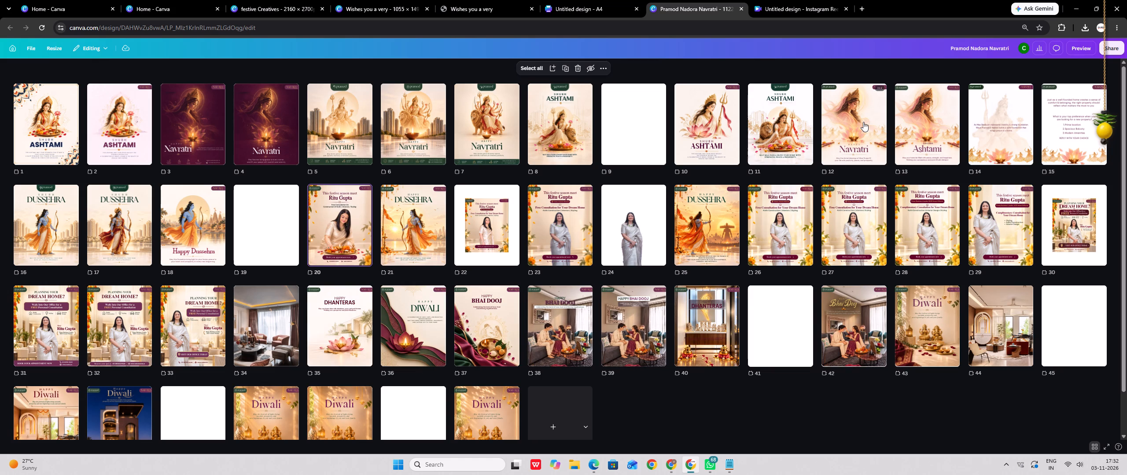
{"action": "scroll", "coordinate": [315, 227], "scroll_direction": "down", "scroll_amount": 1}
{"action": "scroll", "coordinate": [315, 227], "scroll_direction": "up", "scroll_amount": 1}
{"action": "scroll", "coordinate": [315, 227], "scroll_direction": "down", "scroll_amount": 1}
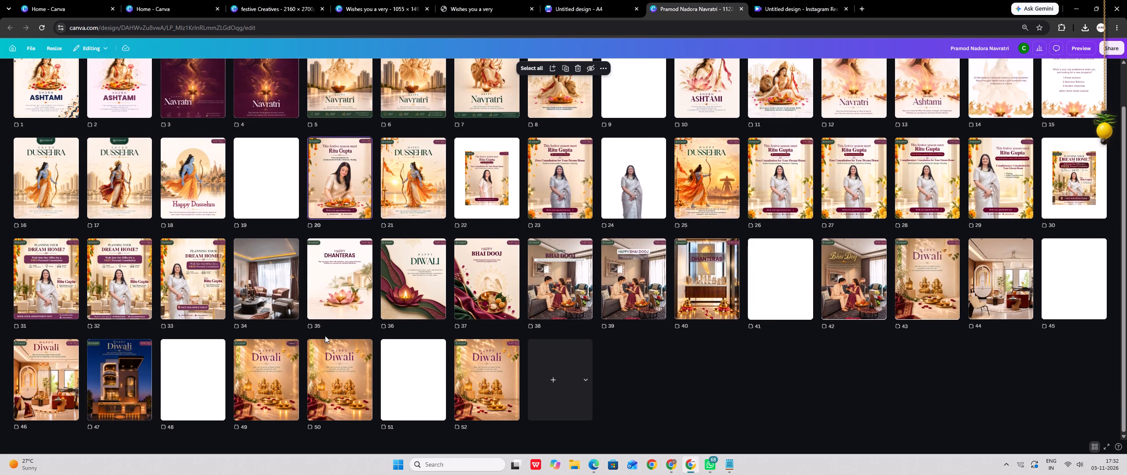
{"action": "scroll", "coordinate": [325, 336], "scroll_direction": "down", "scroll_amount": 3}
{"action": "scroll", "coordinate": [325, 336], "scroll_direction": "up", "scroll_amount": 1}
{"action": "scroll", "coordinate": [297, 332], "scroll_direction": "down", "scroll_amount": 5}
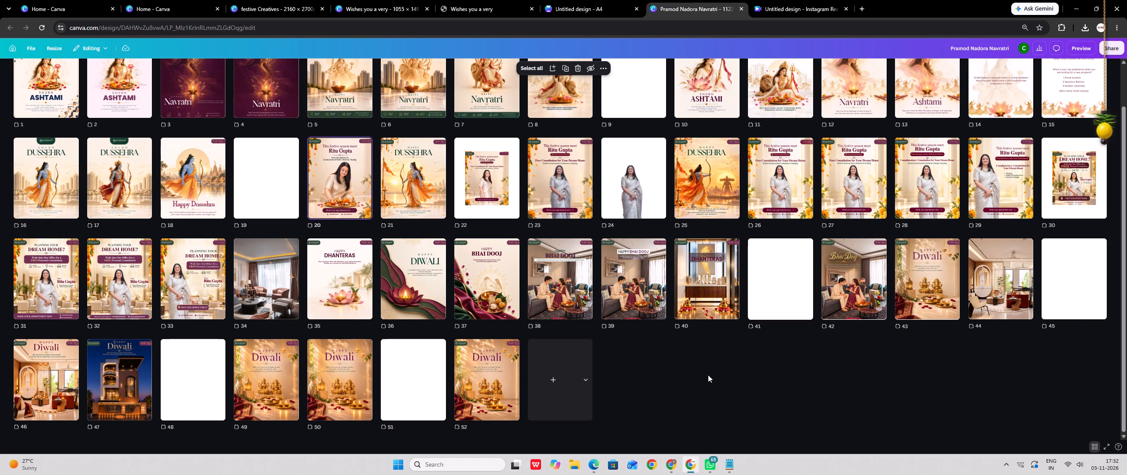
{"action": "scroll", "coordinate": [708, 375], "scroll_direction": "up", "scroll_amount": 2}
{"action": "scroll", "coordinate": [698, 320], "scroll_direction": "up", "scroll_amount": 1}
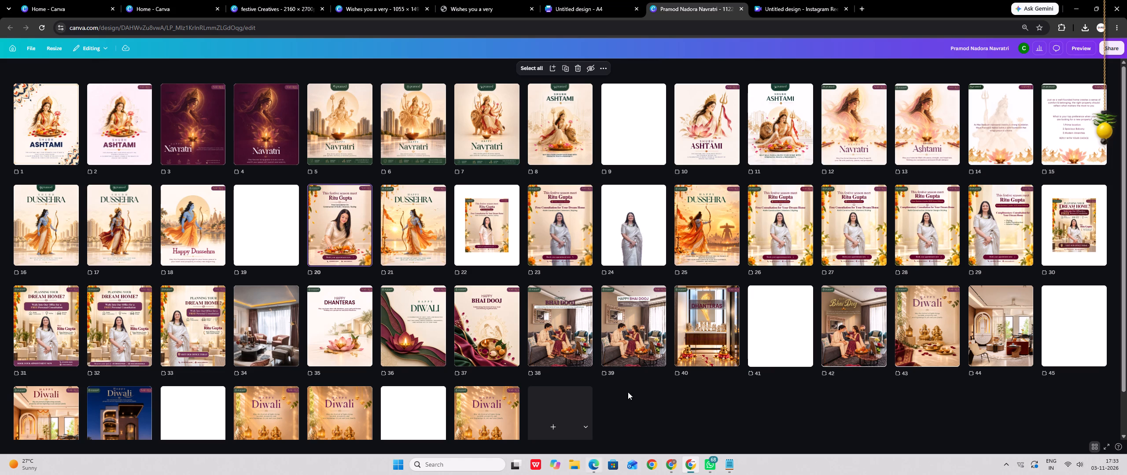
{"action": "left_click", "coordinate": [558, 336]}
{"action": "scroll", "coordinate": [717, 333], "scroll_direction": "down", "scroll_amount": 2}
{"action": "scroll", "coordinate": [717, 333], "scroll_direction": "up", "scroll_amount": 1}
{"action": "scroll", "coordinate": [717, 333], "scroll_direction": "down", "scroll_amount": 3}
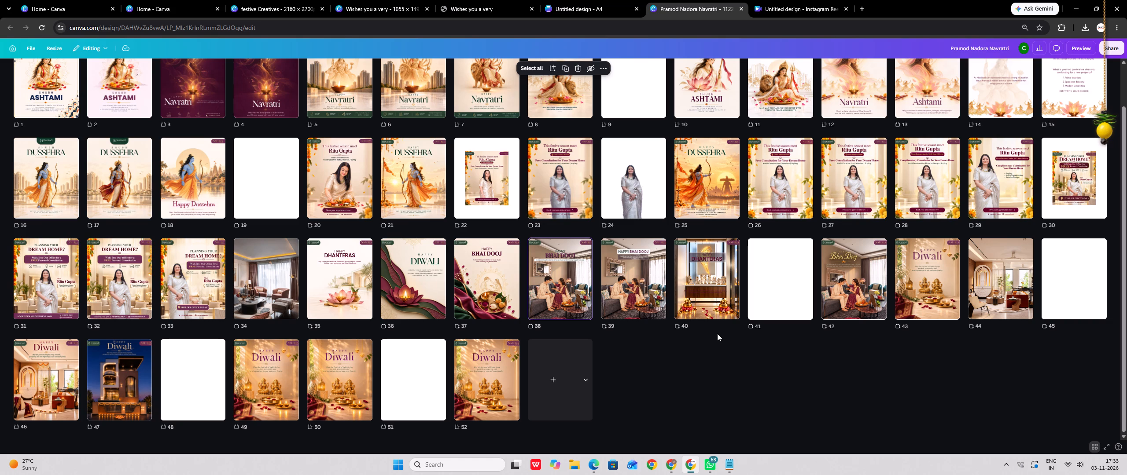
{"action": "scroll", "coordinate": [507, 304], "scroll_direction": "down", "scroll_amount": 3}
{"action": "scroll", "coordinate": [507, 303], "scroll_direction": "up", "scroll_amount": 1}
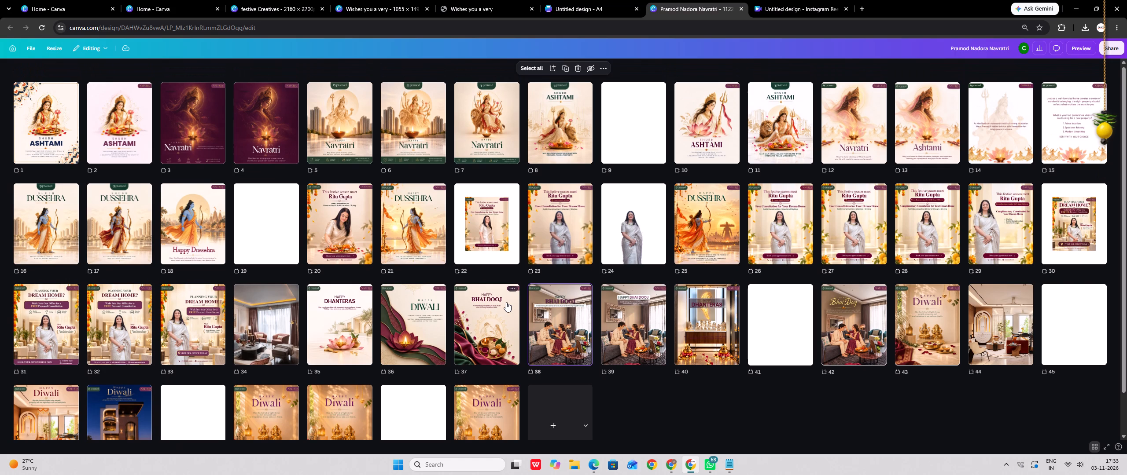
{"action": "scroll", "coordinate": [506, 302], "scroll_direction": "up", "scroll_amount": 1}
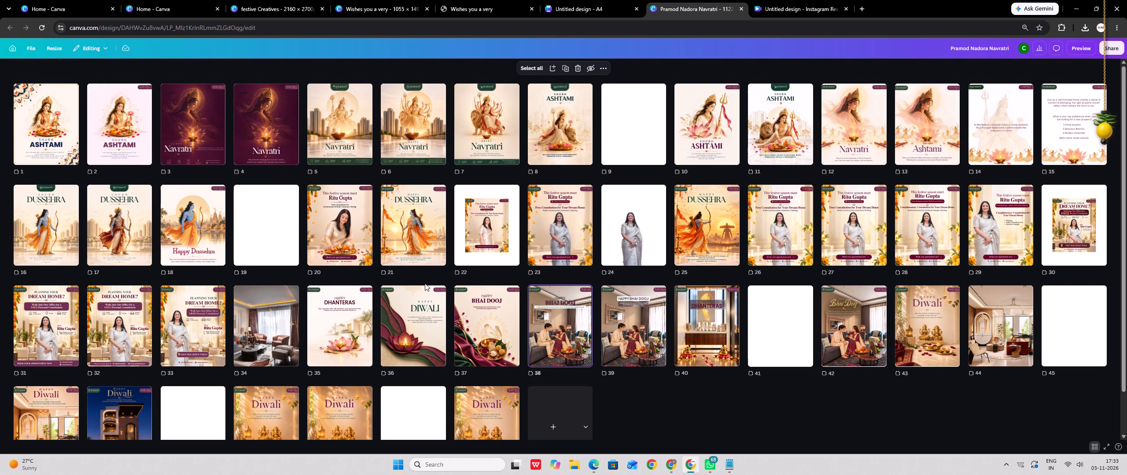
{"action": "scroll", "coordinate": [425, 283], "scroll_direction": "up", "scroll_amount": 1}
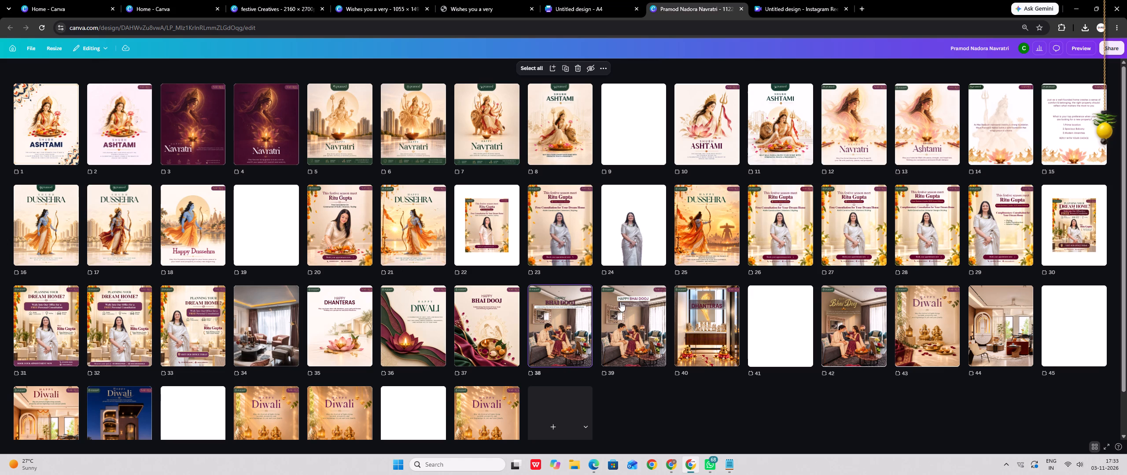
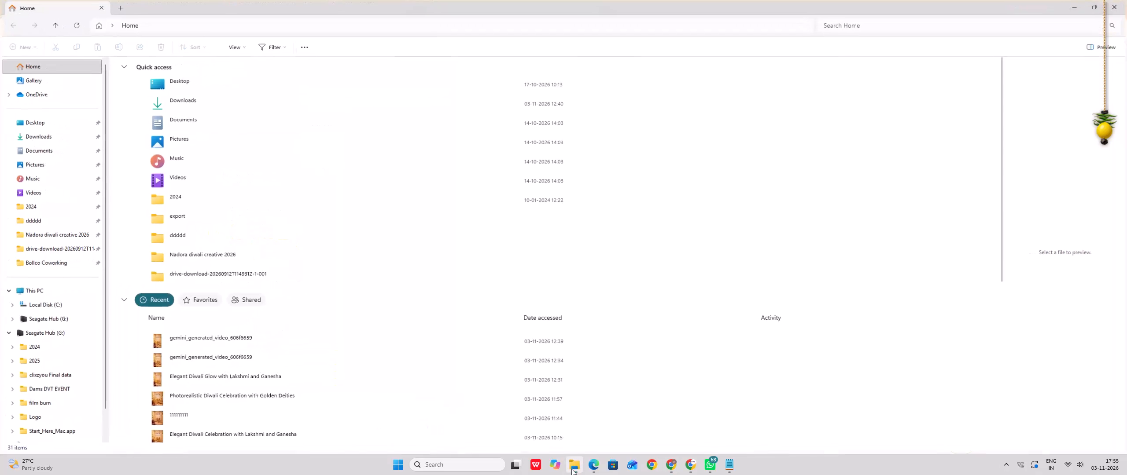
Examine the Dhanteras, Diwali, Govardhan Puja and Bhai Dooj creatives in the Diwali cratives Bollco 2026 folder of Downloads.
{"action": "left_click", "coordinate": [32, 138]}
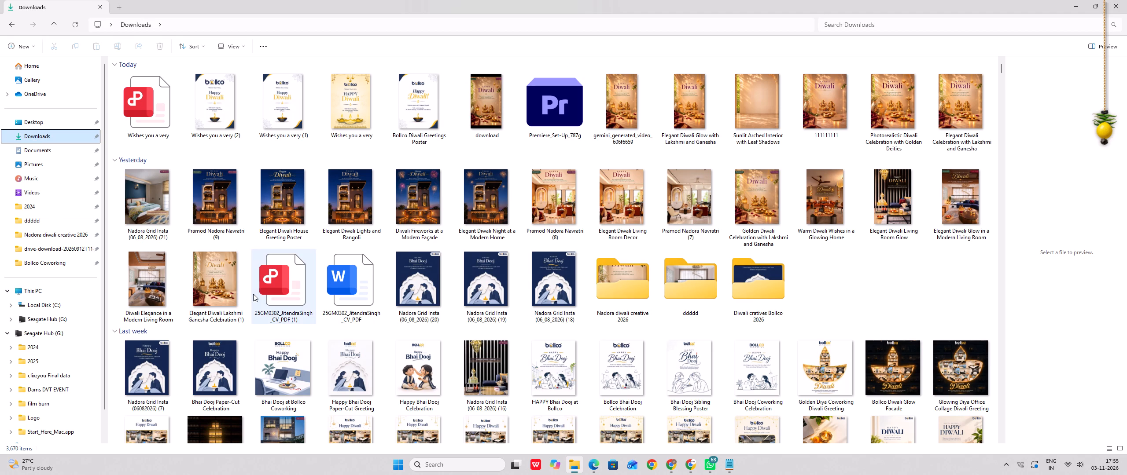
{"action": "double_click", "coordinate": [758, 281]}
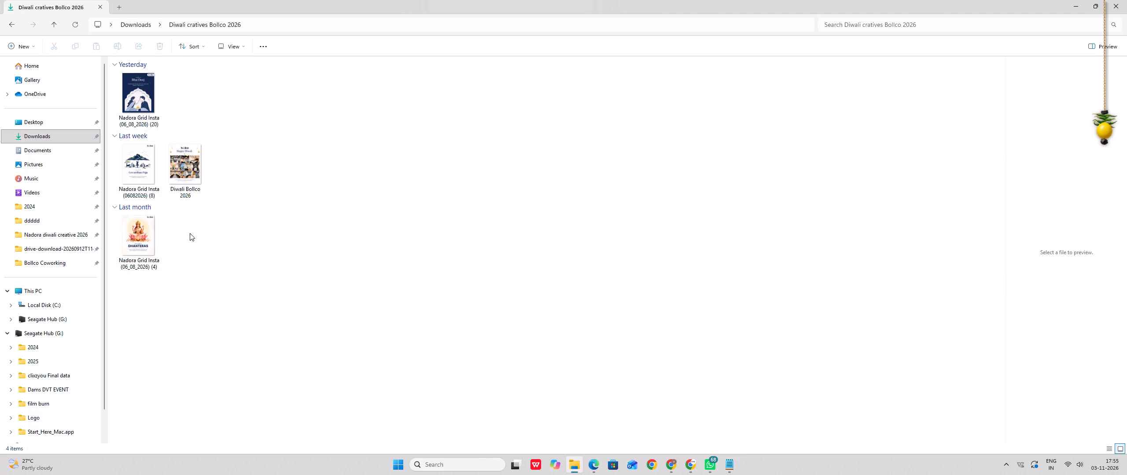
{"action": "double_click", "coordinate": [153, 237]}
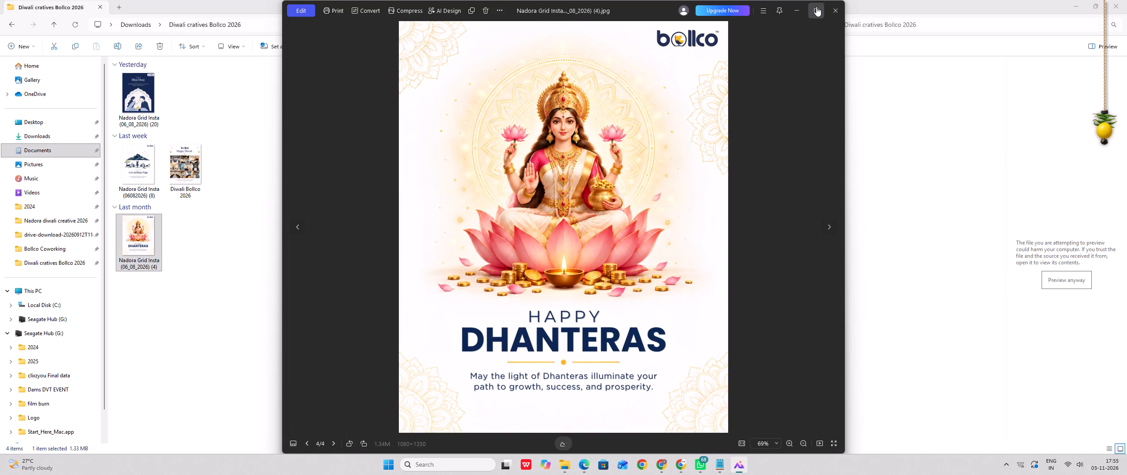
{"action": "left_click", "coordinate": [816, 7]}
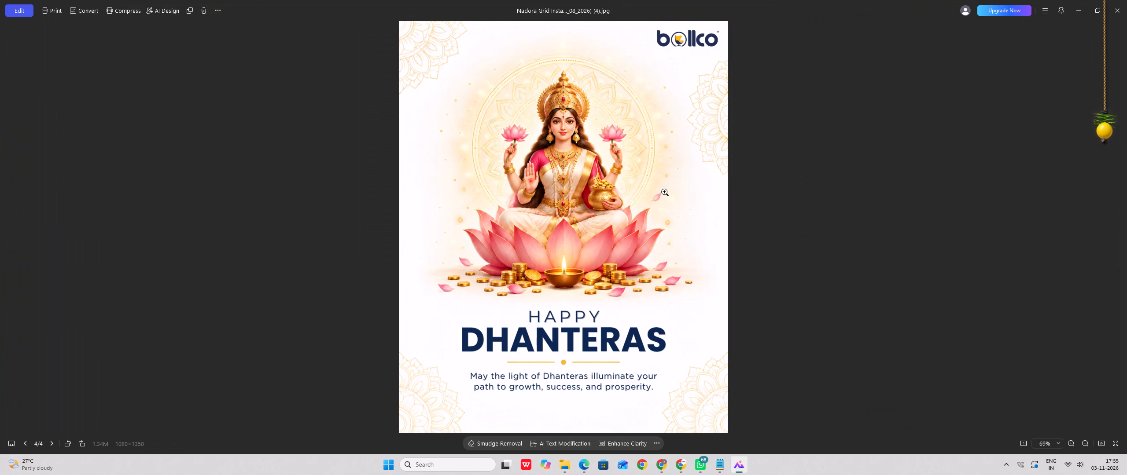
{"action": "key", "text": "Right"}
{"action": "key", "text": "Left"}
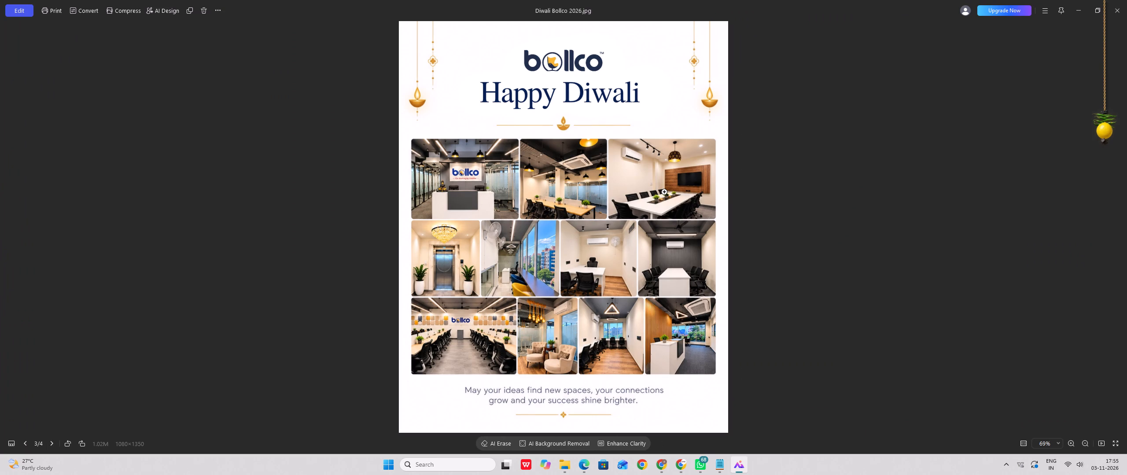
{"action": "key", "text": "Left"}
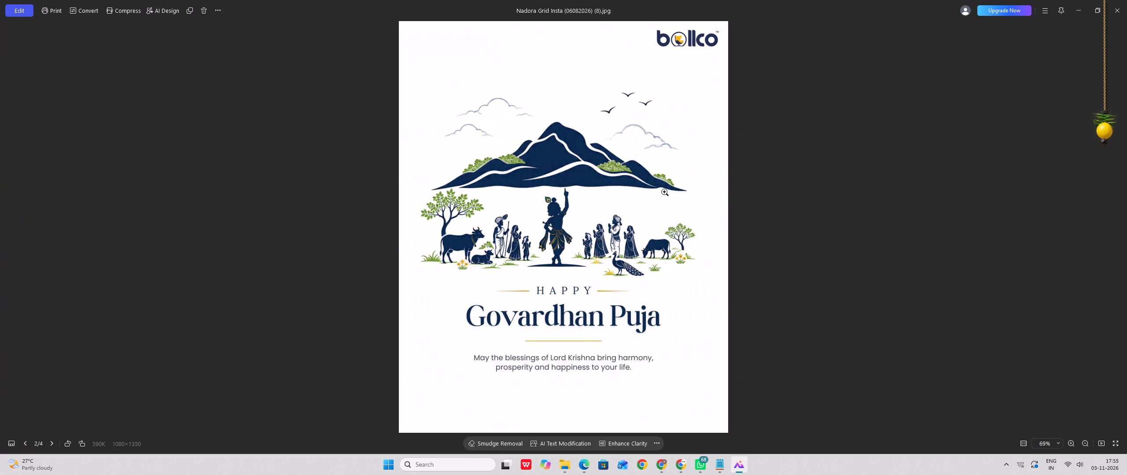
{"action": "key", "text": "Left"}
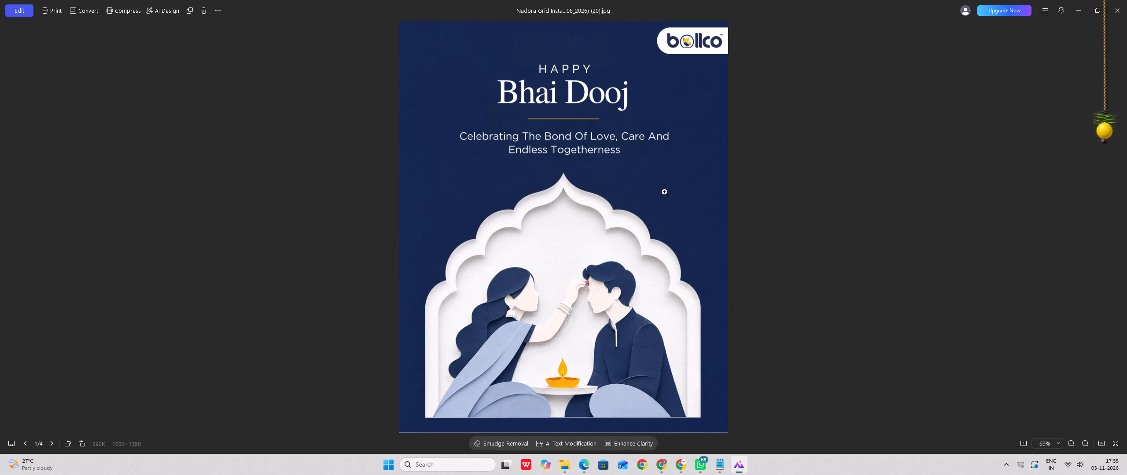
{"action": "left_click", "coordinate": [1110, 12]}
{"action": "left_click", "coordinate": [11, 22]}
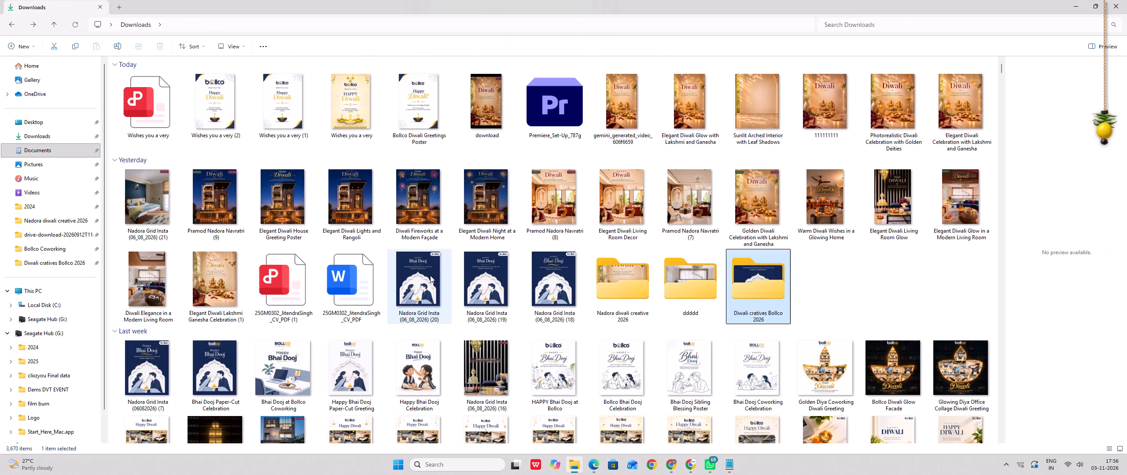
{"action": "left_click", "coordinate": [678, 272]}
{"action": "double_click", "coordinate": [611, 281]}
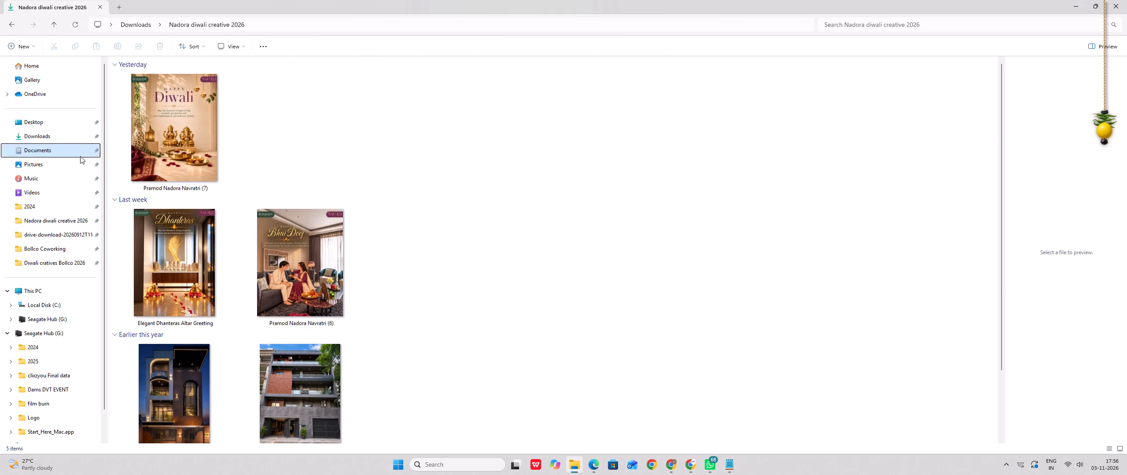
{"action": "double_click", "coordinate": [155, 145]}
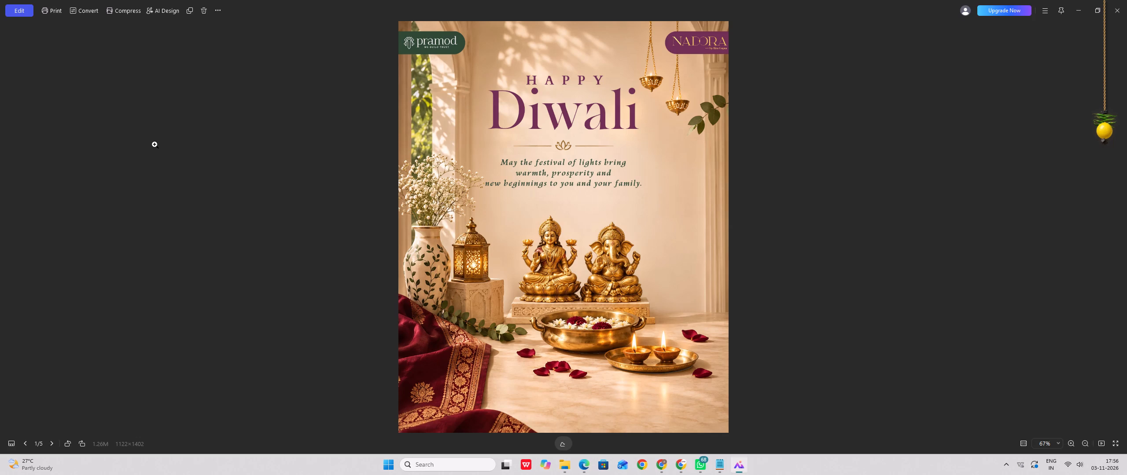
Examine the Diwali, Dhanteras, Bhai Dooj and building facade images in the Nadora diwali creative 2026 folder, and return to Downloads.
{"action": "key", "text": "Right"}
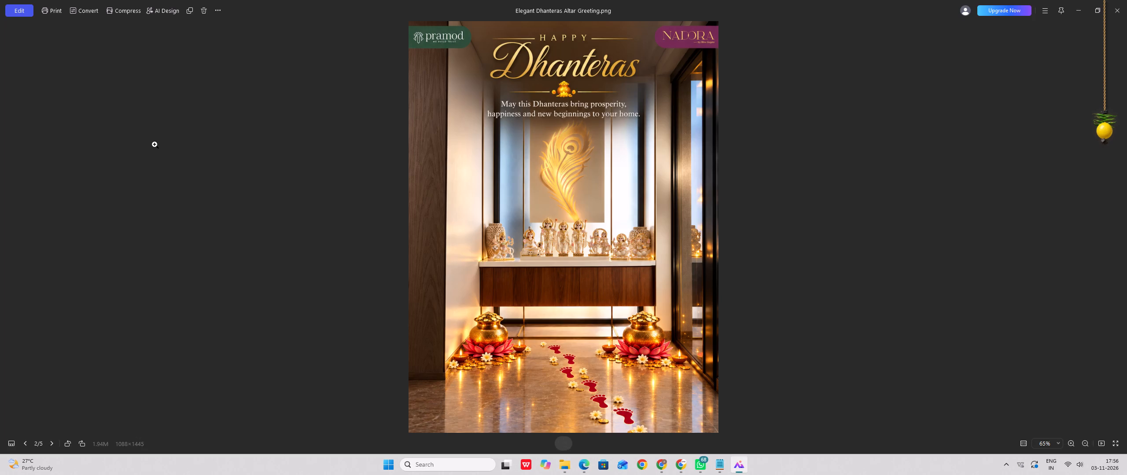
{"action": "key", "text": "Right"}
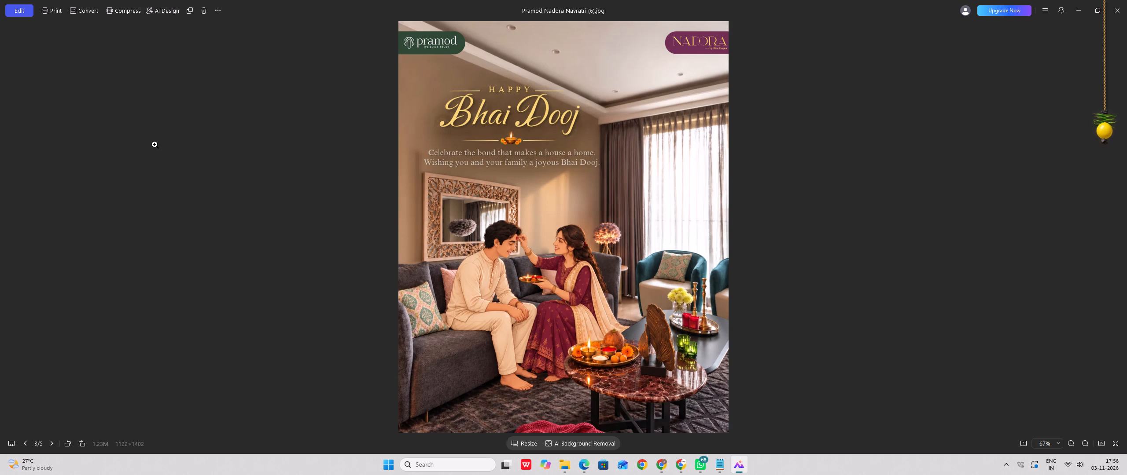
{"action": "key", "text": "Right"}
{"action": "key", "text": "Right"}
{"action": "key", "text": "Right"}
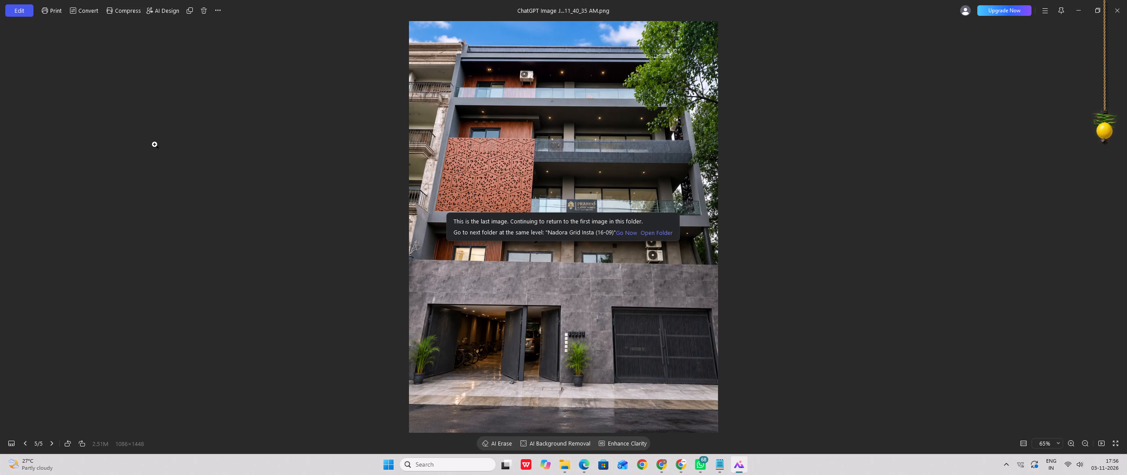
{"action": "left_click", "coordinate": [1122, 7]}
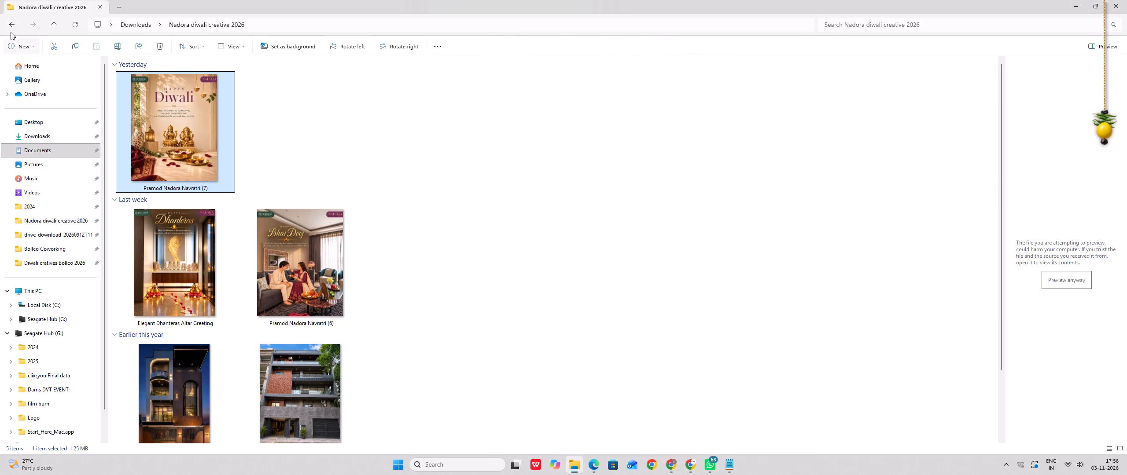
{"action": "left_click", "coordinate": [10, 28]}
Switch to Chrome and look through the open Canva designs, ending at the untitled Instagram Reel.
{"action": "left_click", "coordinate": [693, 472]}
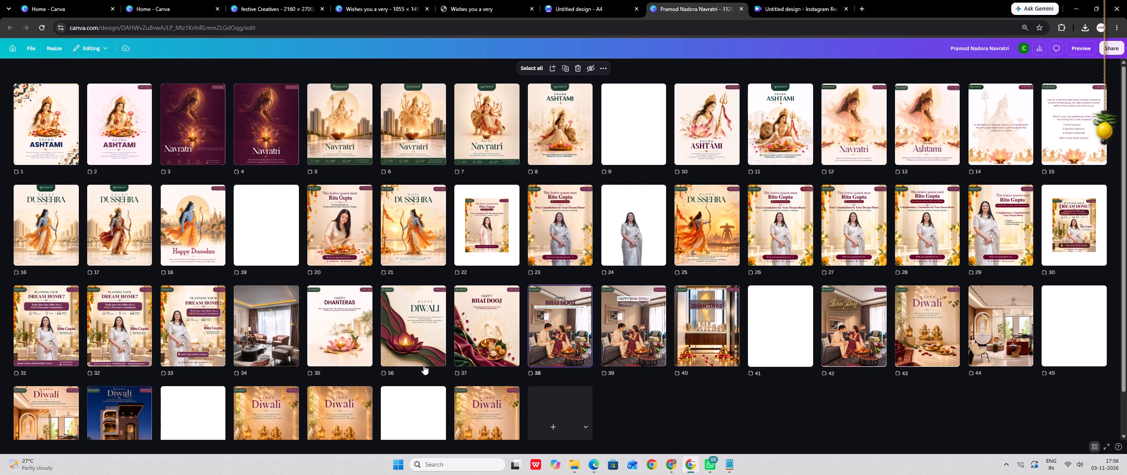
{"action": "left_click", "coordinate": [190, 0]}
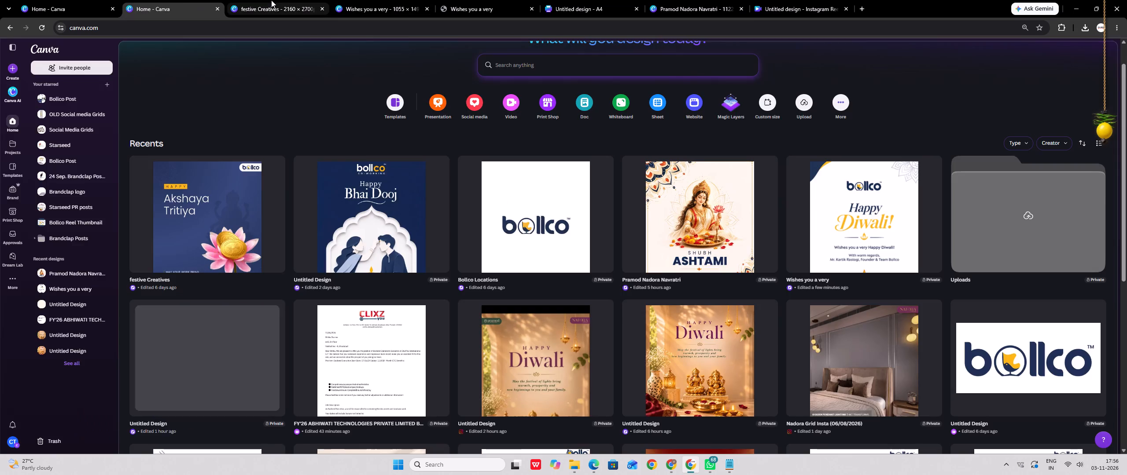
{"action": "left_click", "coordinate": [271, 0]}
{"action": "left_click", "coordinate": [444, 14]}
{"action": "left_click", "coordinate": [394, 3]}
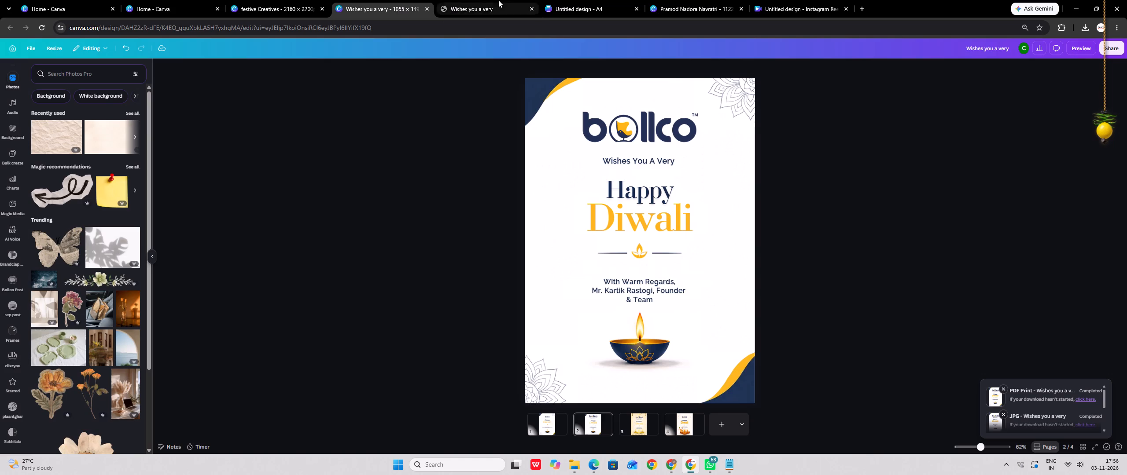
{"action": "left_click", "coordinate": [498, 0]}
{"action": "left_click", "coordinate": [565, 0]}
{"action": "left_click", "coordinate": [662, 0]}
{"action": "left_click", "coordinate": [751, 0]}
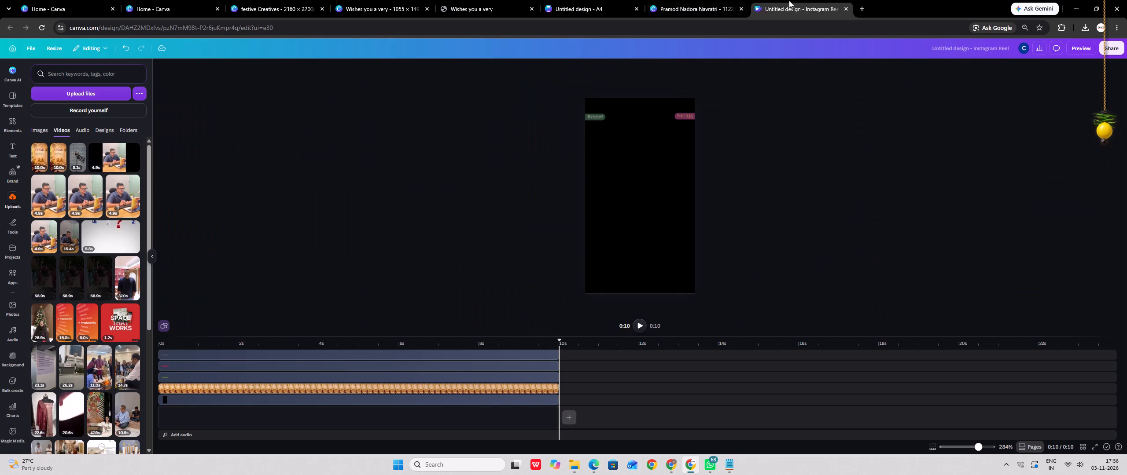
Review the Happy Diwali Instagram Reel by scrubbing its timeline and playing it in full screen.
{"action": "left_click_drag", "start_coordinate": [559, 343], "coordinate": [316, 345]}
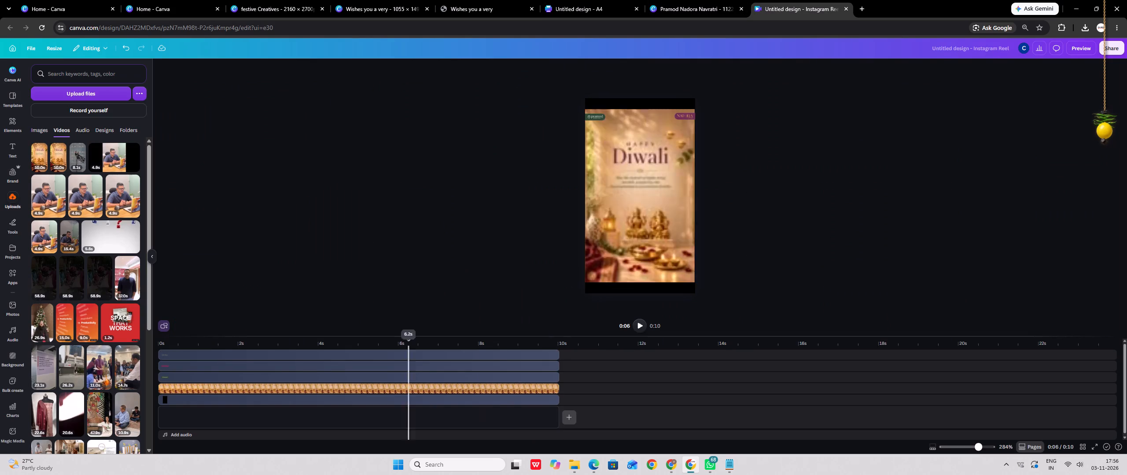
{"action": "left_click_drag", "start_coordinate": [316, 345], "coordinate": [124, 356]}
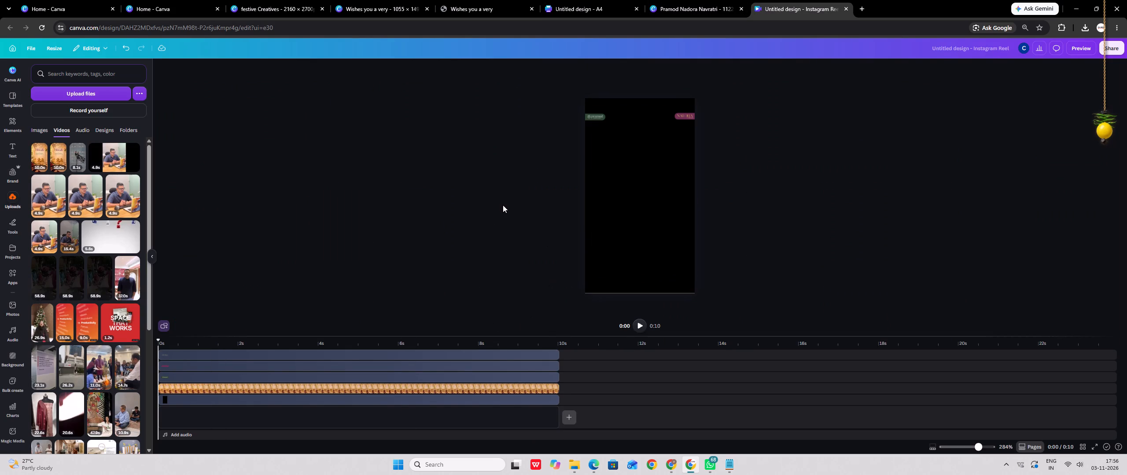
{"action": "left_click", "coordinate": [502, 214]}
{"action": "left_click", "coordinate": [1095, 447]}
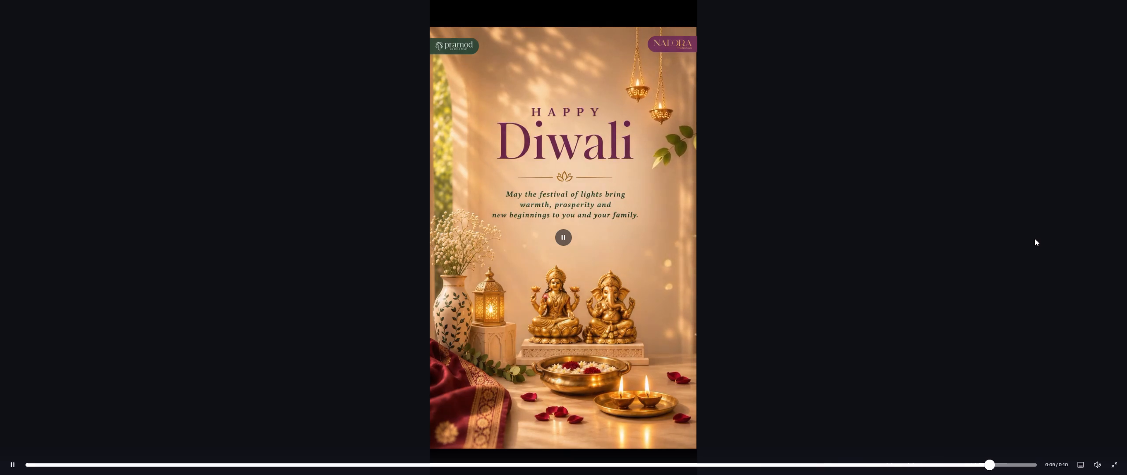
{"action": "left_click", "coordinate": [1112, 466]}
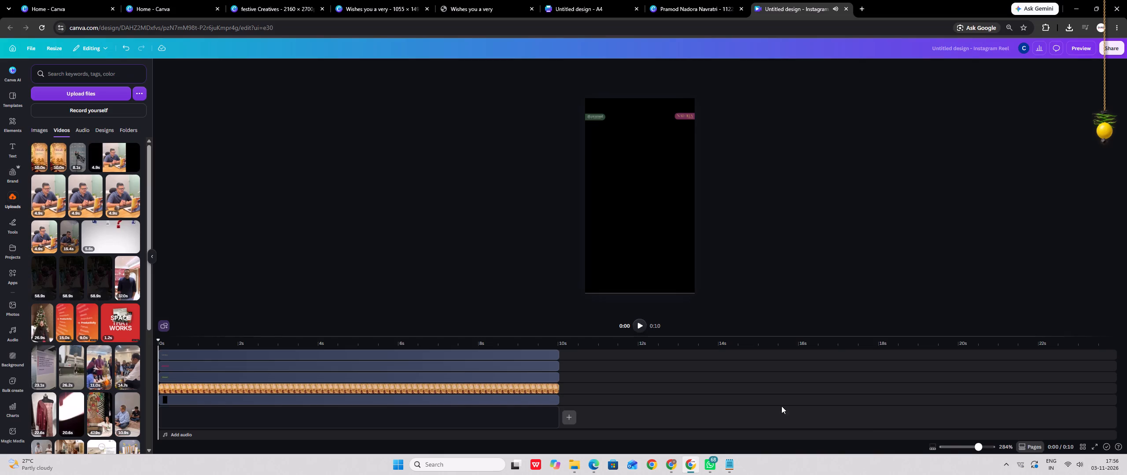
{"action": "left_click_drag", "start_coordinate": [222, 341], "coordinate": [246, 358]}
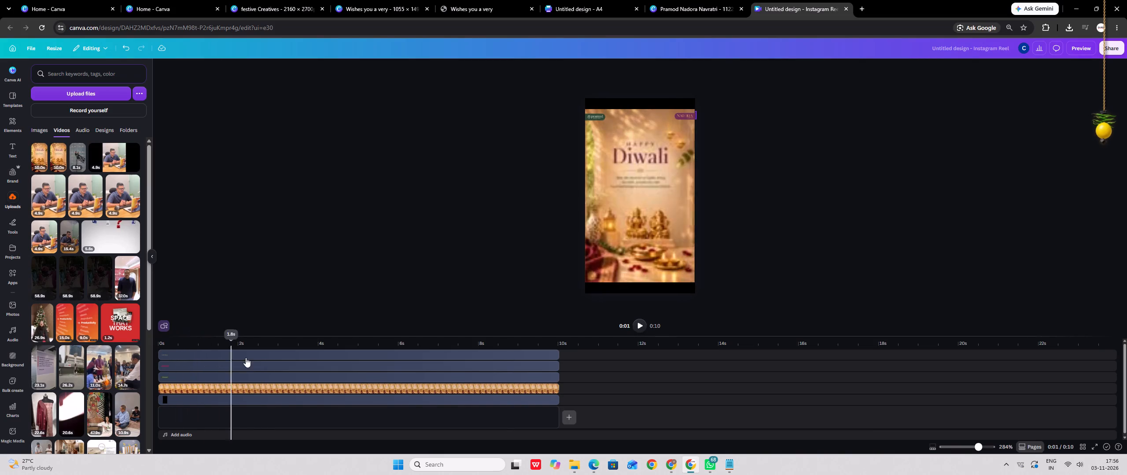
{"action": "left_click_drag", "start_coordinate": [246, 358], "coordinate": [339, 376]}
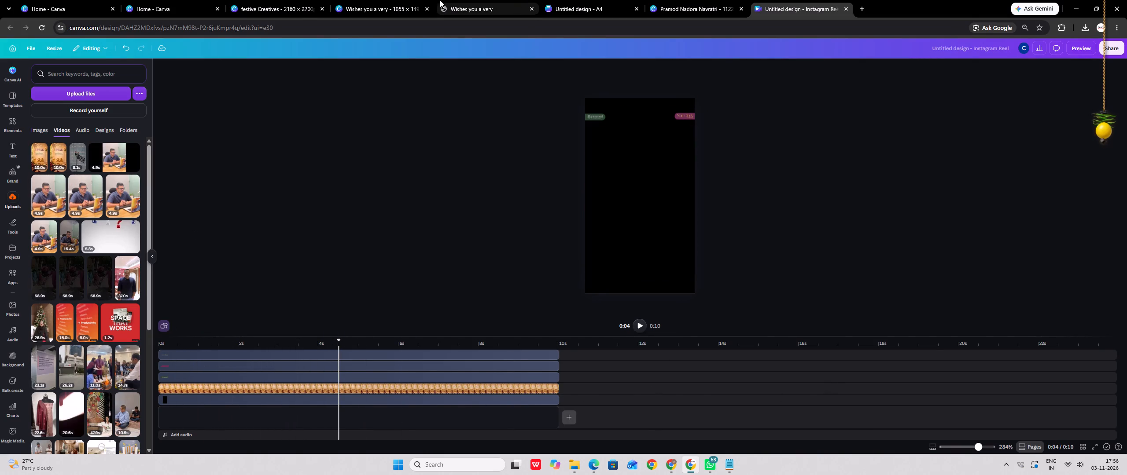
Bring up the Canva home page and switch to the Downloads folder in File Explorer.
{"action": "left_click", "coordinate": [183, 0]}
{"action": "left_click", "coordinate": [577, 474]}
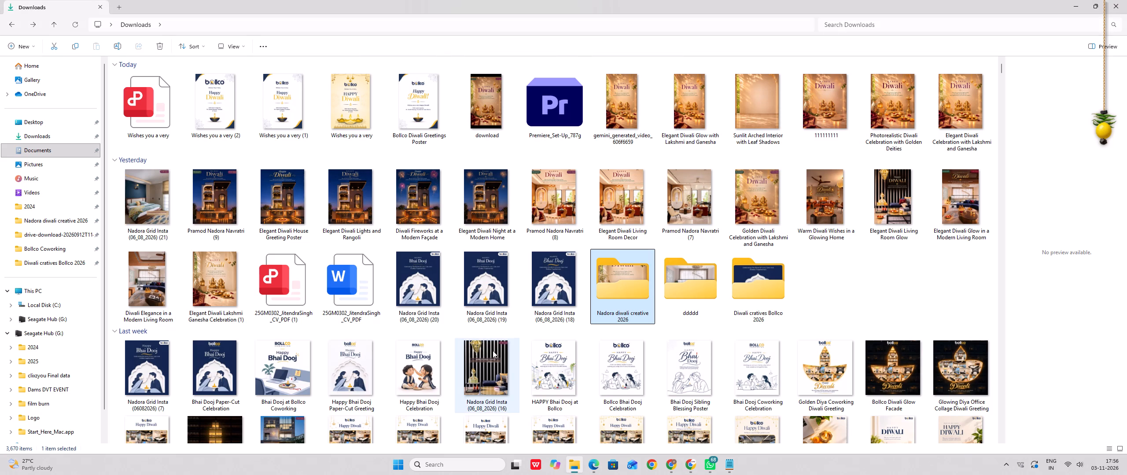
Look through the older files in the Downloads folder, including the earlier festive and Diwali Party creatives.
{"action": "scroll", "coordinate": [500, 348], "scroll_direction": "down", "scroll_amount": 9}
{"action": "scroll", "coordinate": [502, 351], "scroll_direction": "up", "scroll_amount": 1}
{"action": "scroll", "coordinate": [502, 351], "scroll_direction": "down", "scroll_amount": 3}
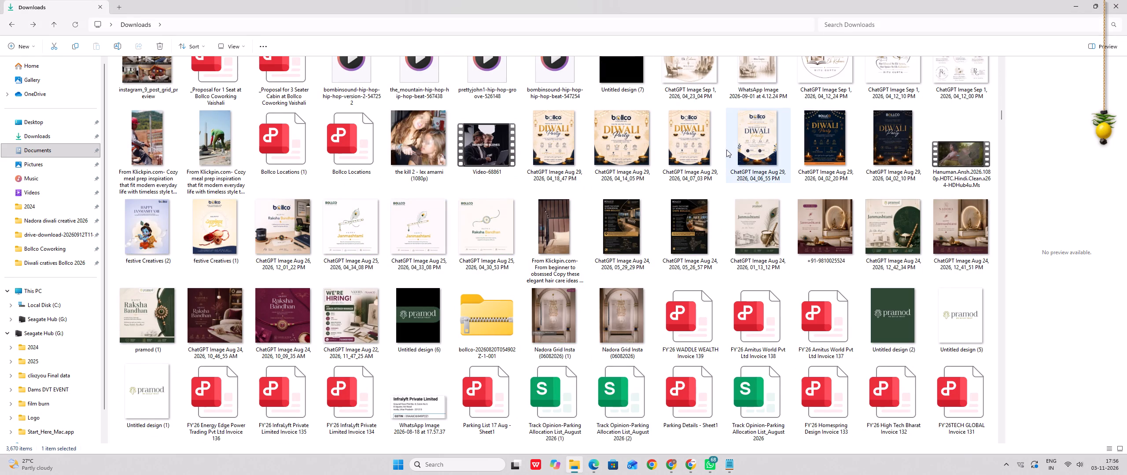
{"action": "scroll", "coordinate": [751, 156], "scroll_direction": "down", "scroll_amount": 2}
{"action": "scroll", "coordinate": [751, 156], "scroll_direction": "up", "scroll_amount": 1}
{"action": "scroll", "coordinate": [761, 171], "scroll_direction": "down", "scroll_amount": 1}
{"action": "scroll", "coordinate": [772, 181], "scroll_direction": "up", "scroll_amount": 1}
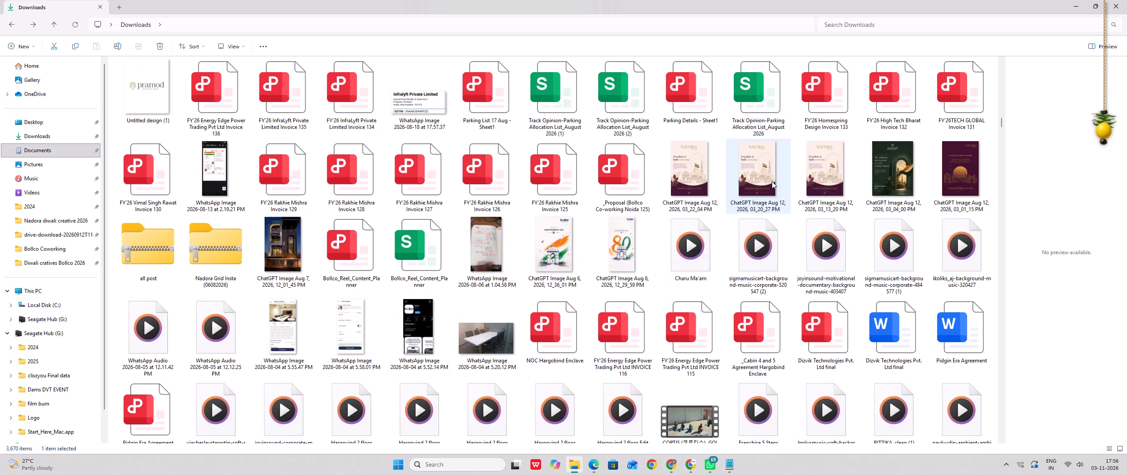
{"action": "scroll", "coordinate": [772, 181], "scroll_direction": "down", "scroll_amount": 1}
{"action": "scroll", "coordinate": [772, 181], "scroll_direction": "up", "scroll_amount": 2}
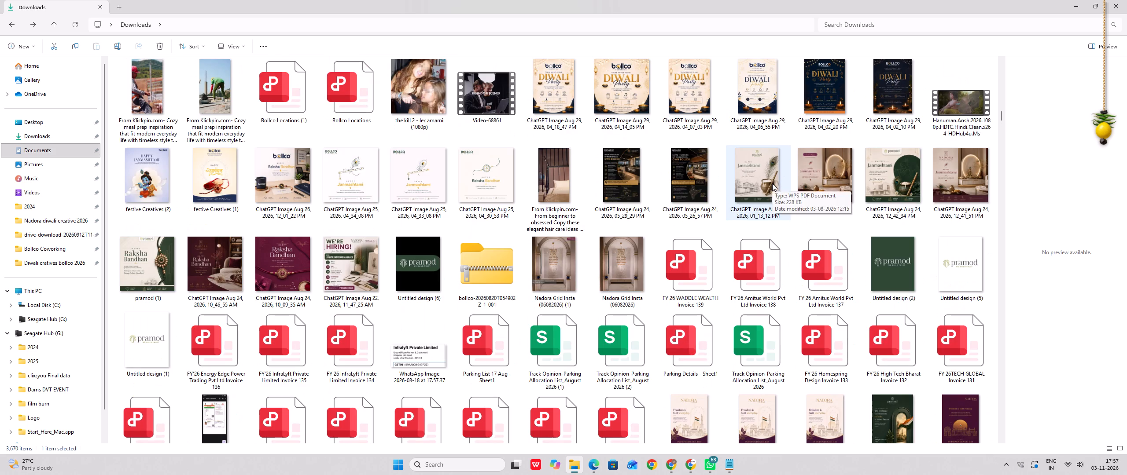
{"action": "scroll", "coordinate": [649, 155], "scroll_direction": "up", "scroll_amount": 1}
{"action": "scroll", "coordinate": [652, 220], "scroll_direction": "up", "scroll_amount": 1}
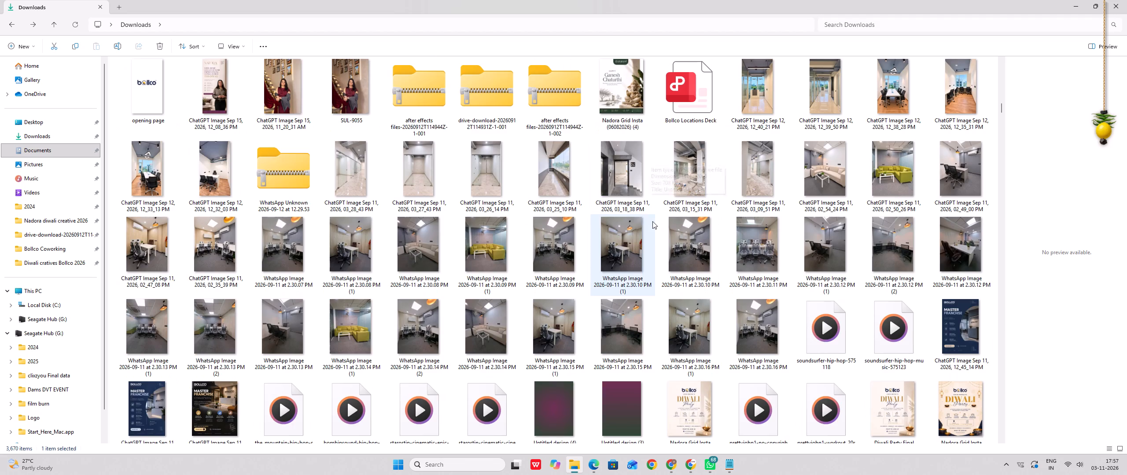
{"action": "scroll", "coordinate": [652, 221], "scroll_direction": "down", "scroll_amount": 1}
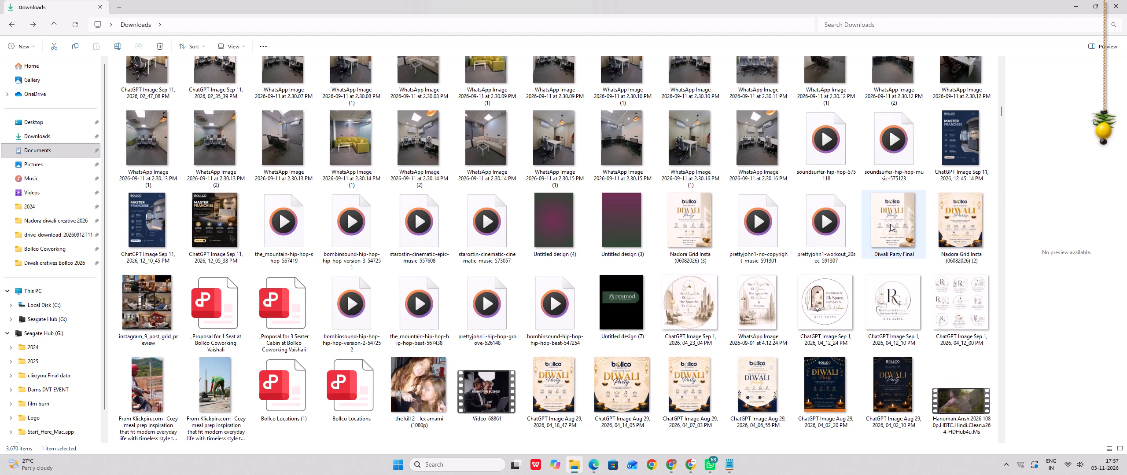
Look back through the Downloads folder from last month's files to the newest, examining the Dhanteras, Bhai Dooj and Diwali creatives.
{"action": "scroll", "coordinate": [638, 248], "scroll_direction": "up", "scroll_amount": 5}
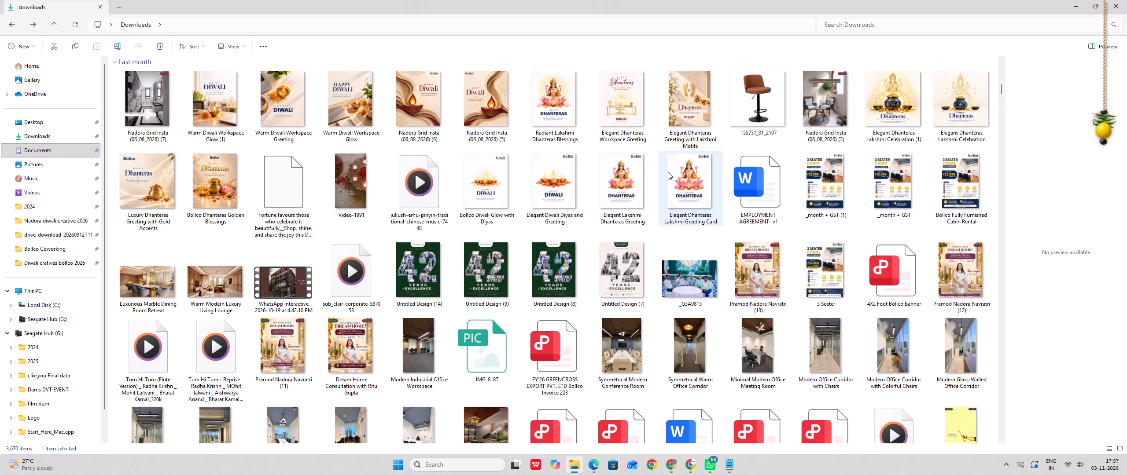
{"action": "scroll", "coordinate": [668, 172], "scroll_direction": "up", "scroll_amount": 1}
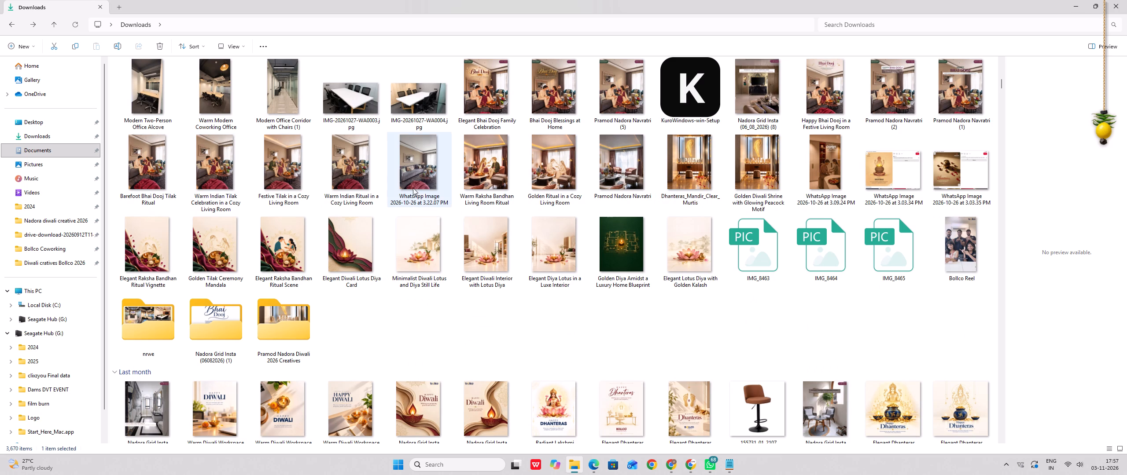
{"action": "scroll", "coordinate": [424, 189], "scroll_direction": "up", "scroll_amount": 1}
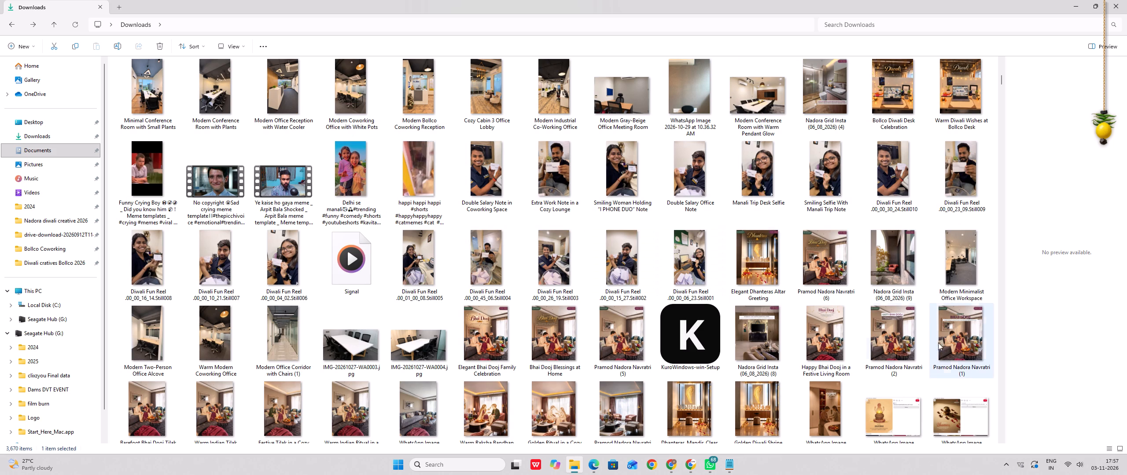
{"action": "scroll", "coordinate": [411, 93], "scroll_direction": "up", "scroll_amount": 3}
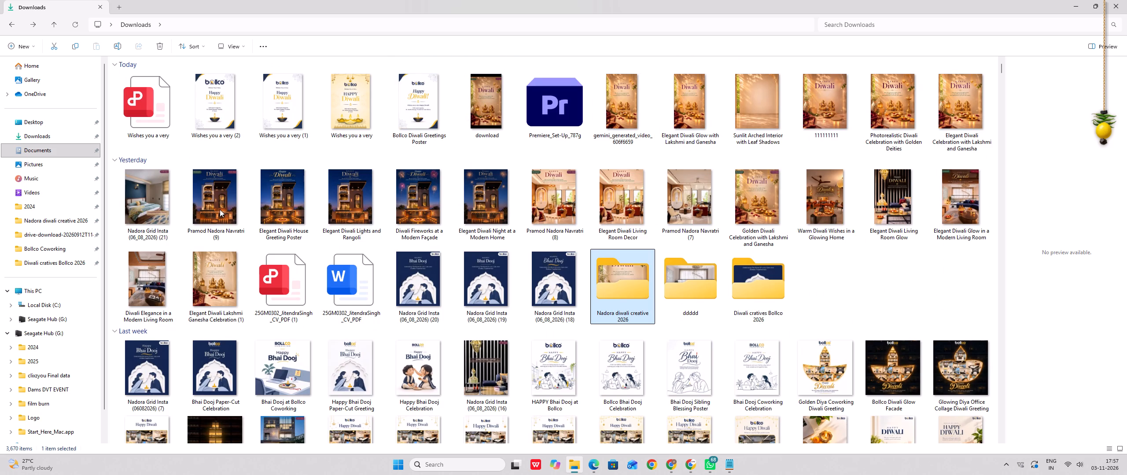
{"action": "scroll", "coordinate": [440, 282], "scroll_direction": "down", "scroll_amount": 1}
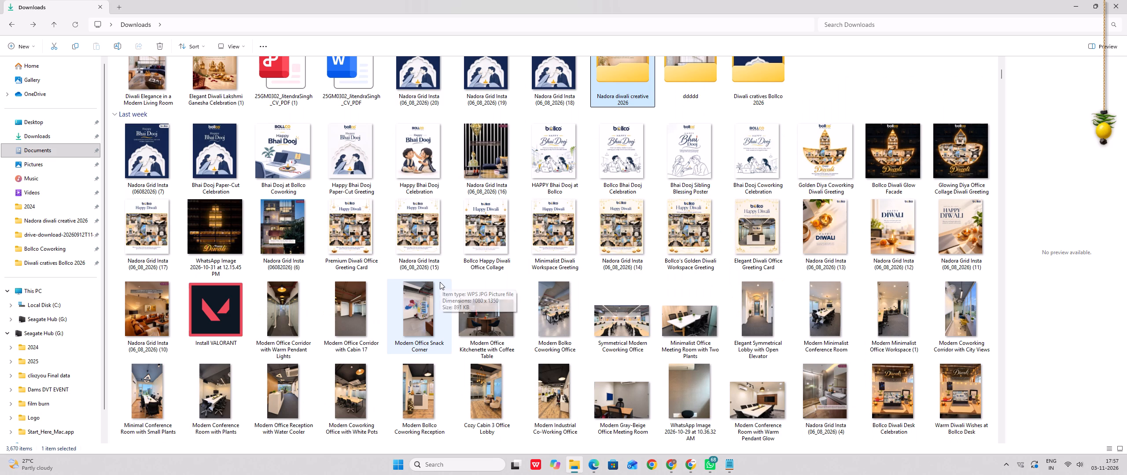